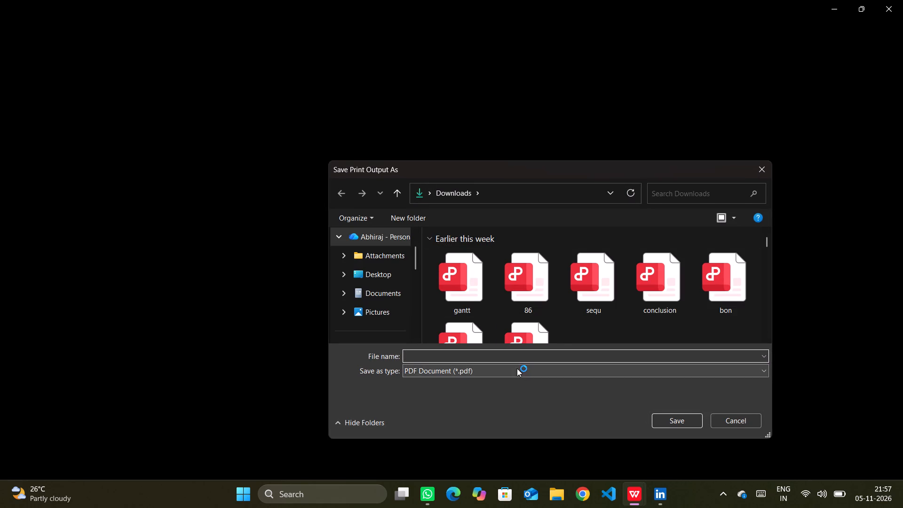
Save the print output as a PDF named prt1 in the Downloads folder.
{"action": "left_click", "coordinate": [521, 355]}
{"action": "key", "text": "p"}
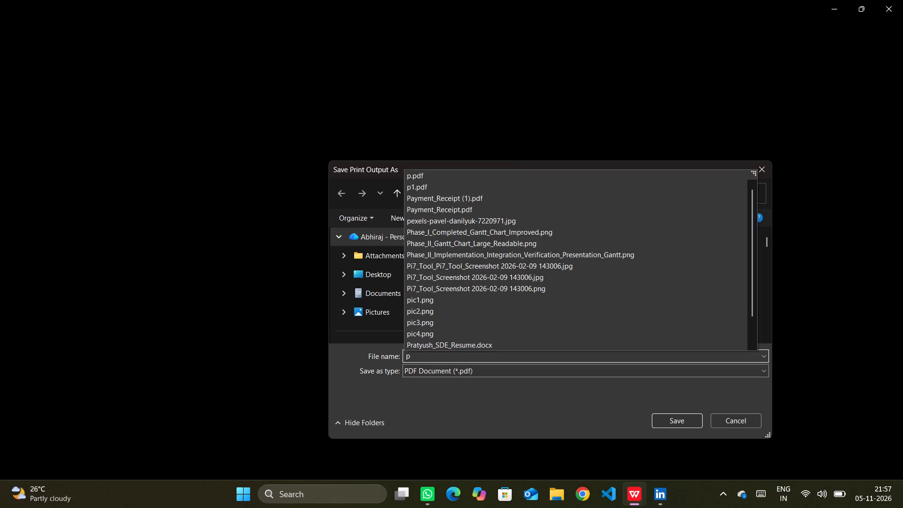
{"action": "type", "text": "rt1"}
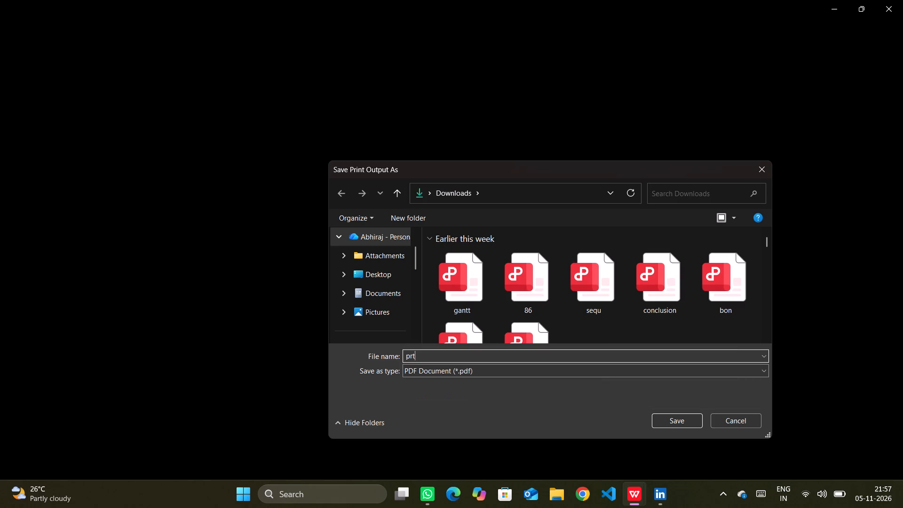
{"action": "left_click", "coordinate": [681, 418]}
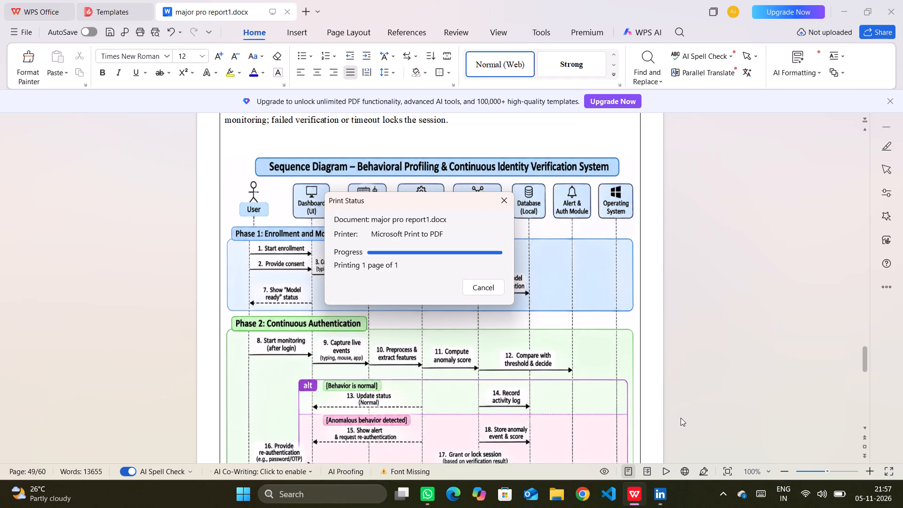
Open prt1 from the Downloads folder in File Explorer and check its sequence diagram page from header to footer.
{"action": "left_click", "coordinate": [550, 493]}
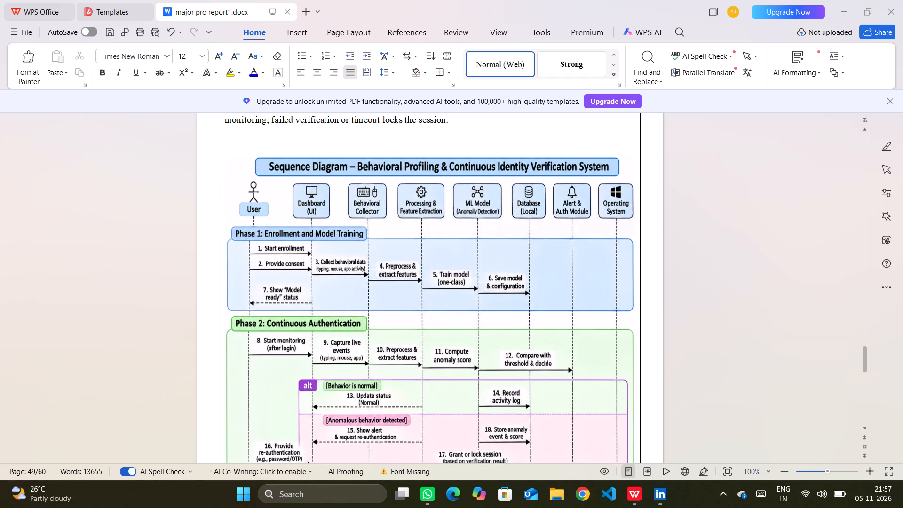
{"action": "left_click", "coordinate": [64, 261]}
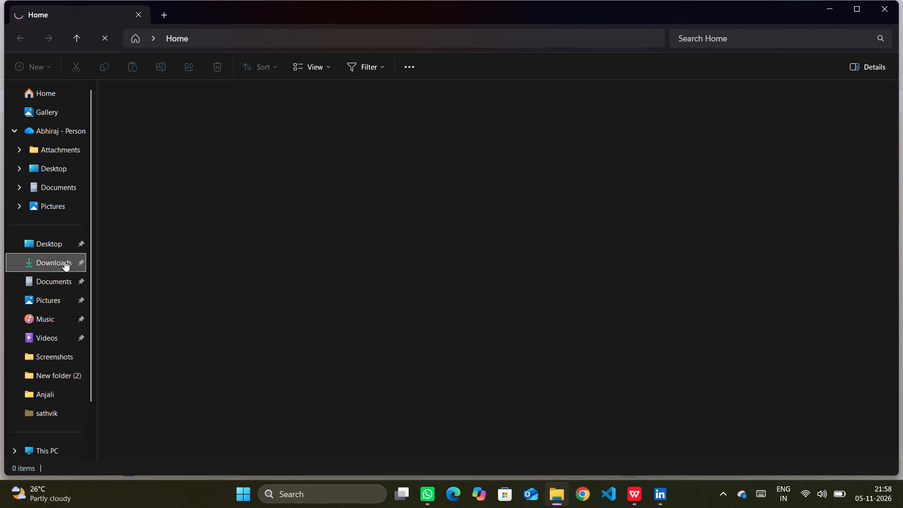
{"action": "double_click", "coordinate": [131, 143]}
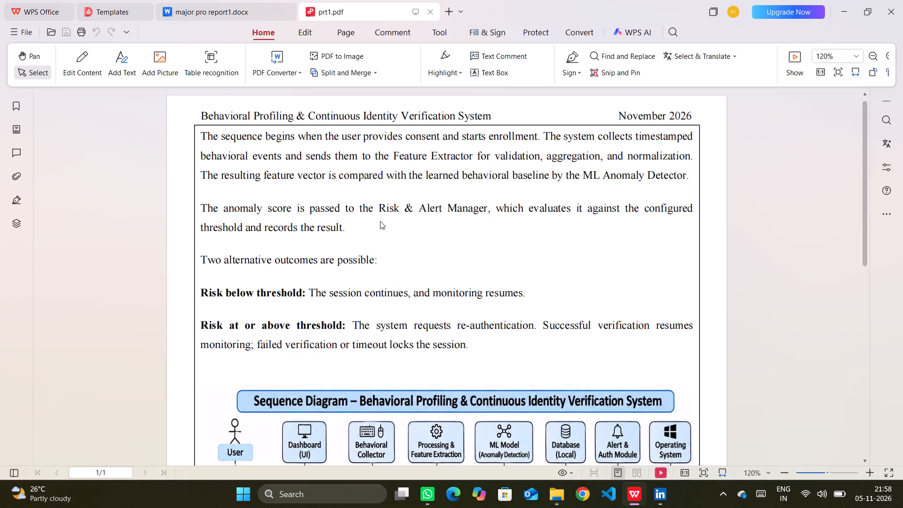
{"action": "scroll", "coordinate": [380, 221], "scroll_direction": "down", "scroll_amount": 9}
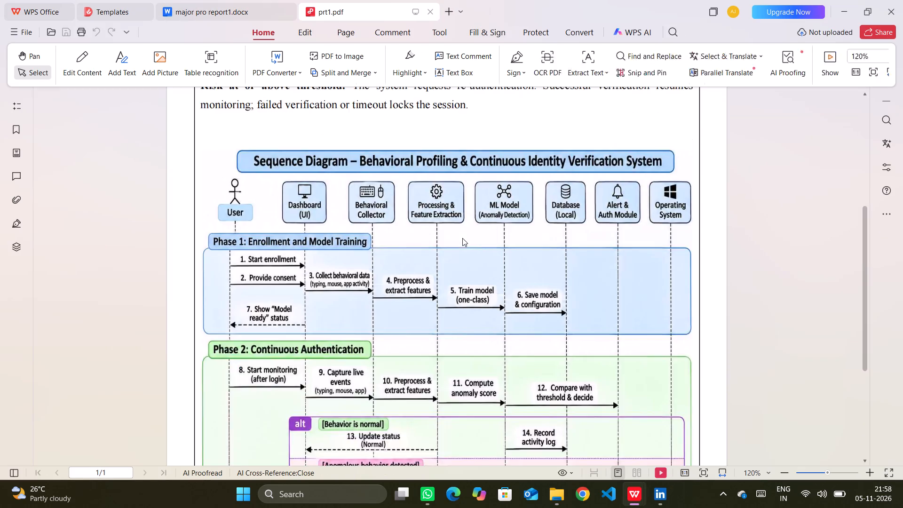
{"action": "scroll", "coordinate": [462, 238], "scroll_direction": "down", "scroll_amount": 2}
{"action": "scroll", "coordinate": [462, 238], "scroll_direction": "up", "scroll_amount": 2}
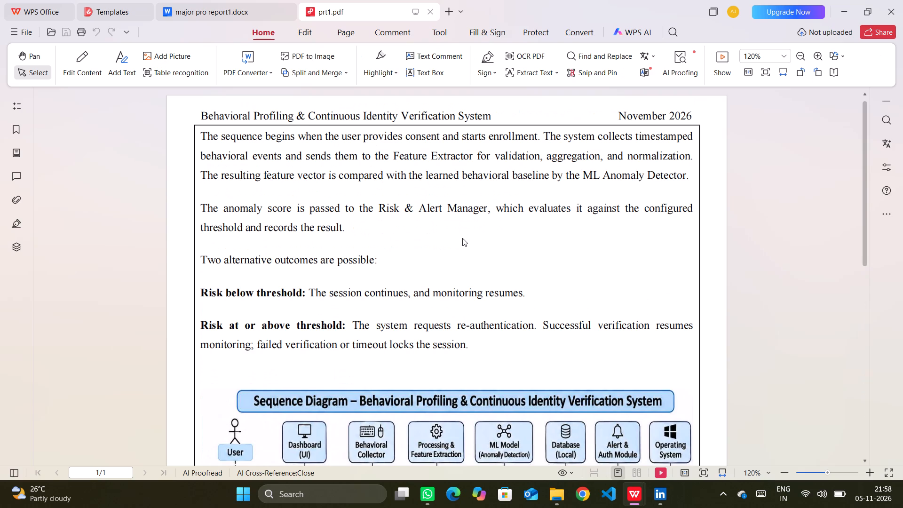
{"action": "scroll", "coordinate": [462, 238], "scroll_direction": "down", "scroll_amount": 3}
{"action": "scroll", "coordinate": [462, 238], "scroll_direction": "up", "scroll_amount": 1}
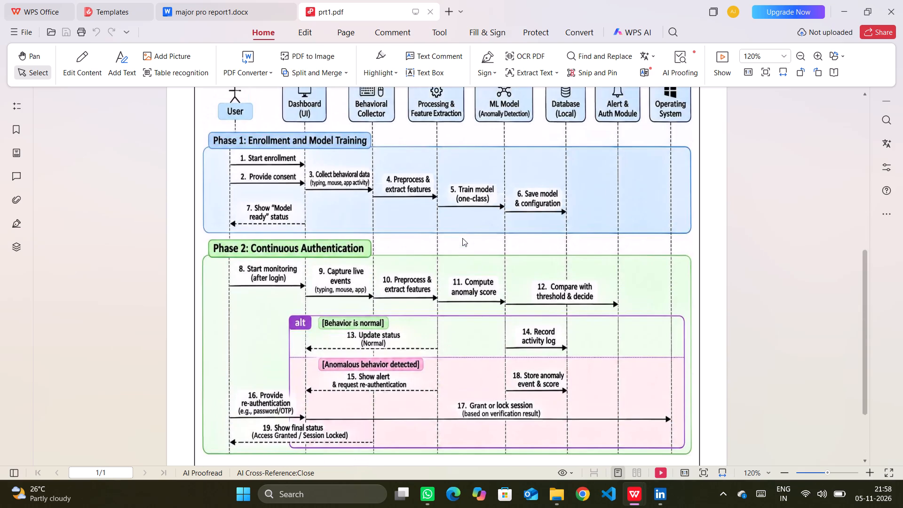
{"action": "scroll", "coordinate": [462, 238], "scroll_direction": "up", "scroll_amount": 1}
{"action": "scroll", "coordinate": [462, 238], "scroll_direction": "down", "scroll_amount": 5}
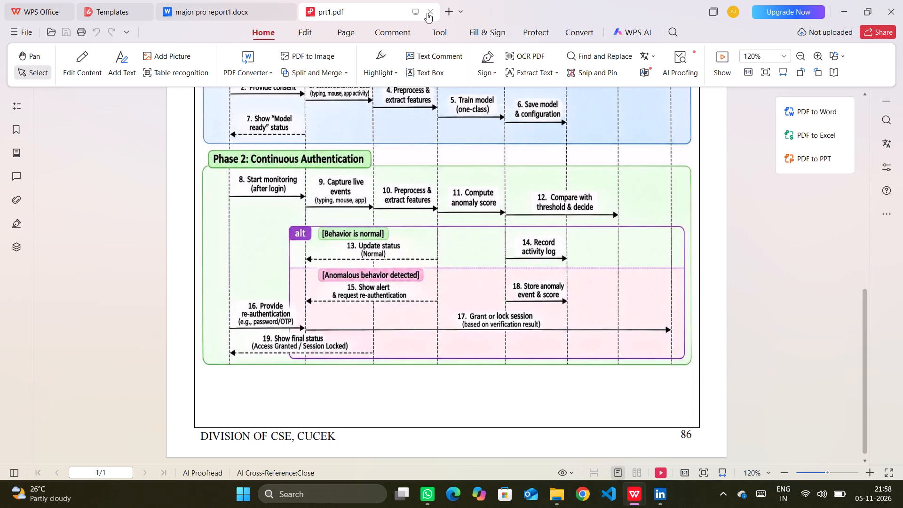
Return to major pro report1.docx and examine the pages around the sequence diagram, from the use case tables to section 6.2.
{"action": "left_click", "coordinate": [253, 7]}
{"action": "scroll", "coordinate": [378, 262], "scroll_direction": "down", "scroll_amount": 5}
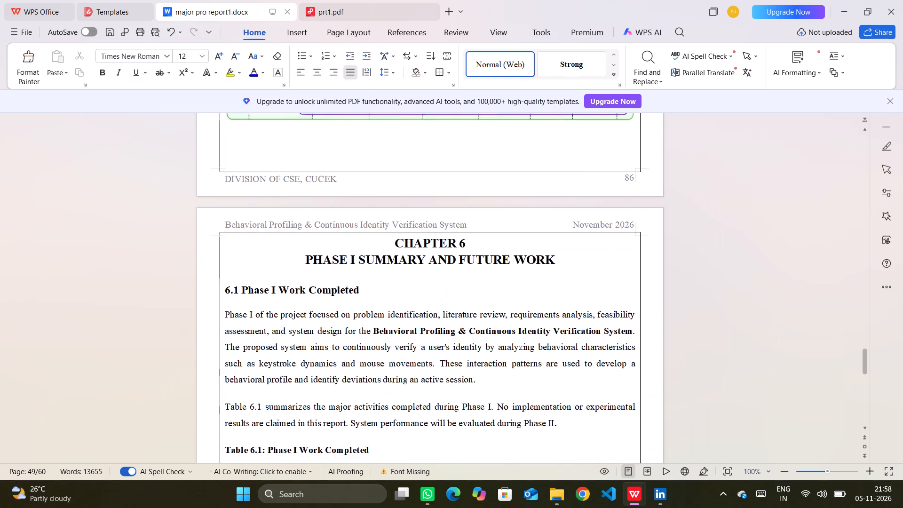
{"action": "scroll", "coordinate": [378, 262], "scroll_direction": "up", "scroll_amount": 5}
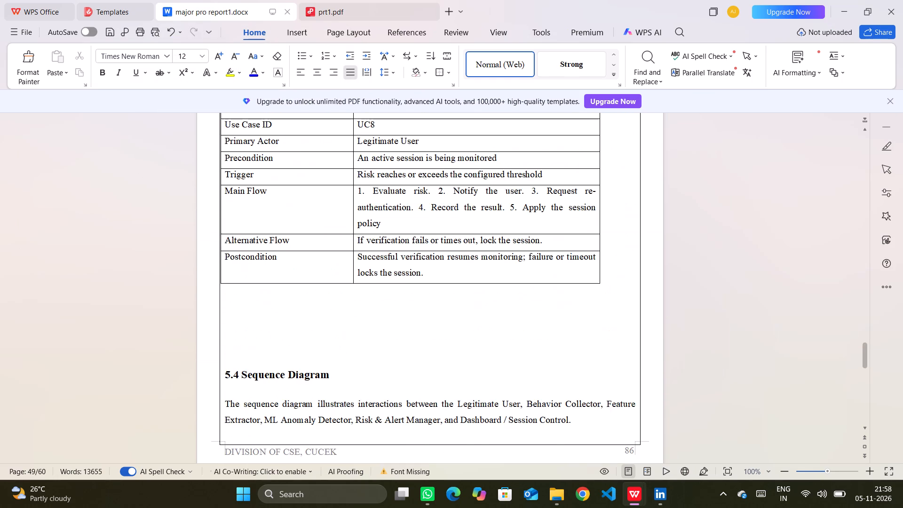
{"action": "scroll", "coordinate": [378, 262], "scroll_direction": "up", "scroll_amount": 4}
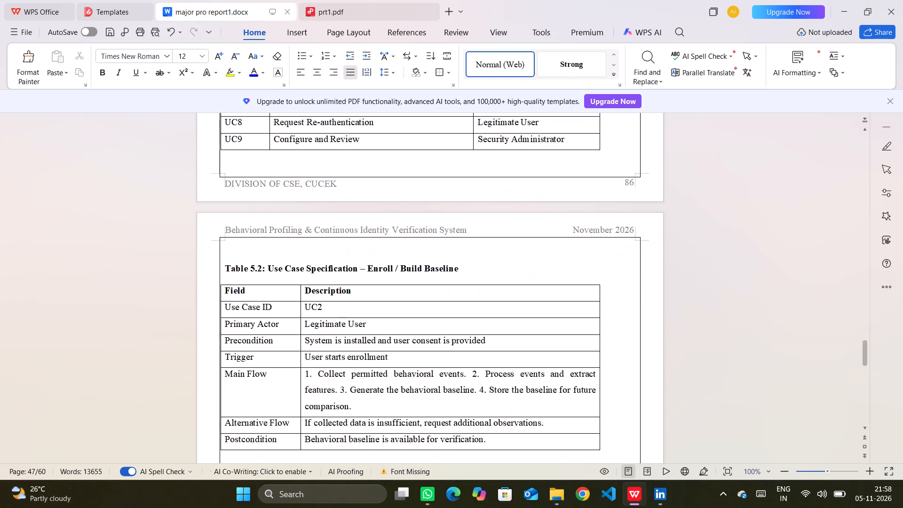
{"action": "scroll", "coordinate": [378, 262], "scroll_direction": "down", "scroll_amount": 5}
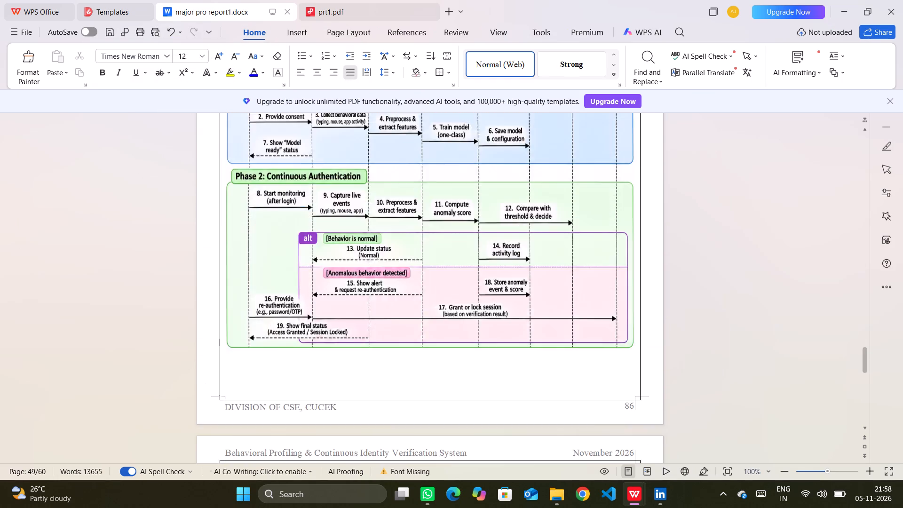
{"action": "scroll", "coordinate": [378, 262], "scroll_direction": "up", "scroll_amount": 4}
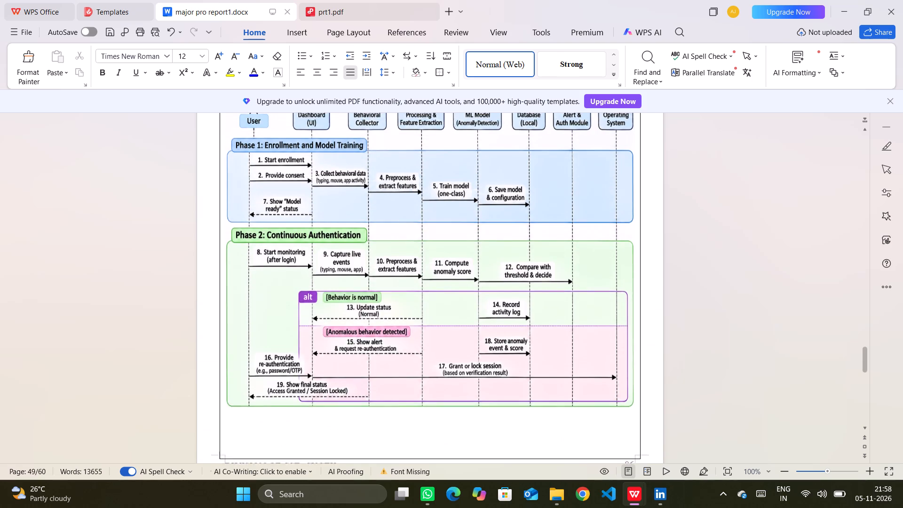
{"action": "scroll", "coordinate": [378, 262], "scroll_direction": "up", "scroll_amount": 1}
{"action": "scroll", "coordinate": [378, 262], "scroll_direction": "down", "scroll_amount": 8}
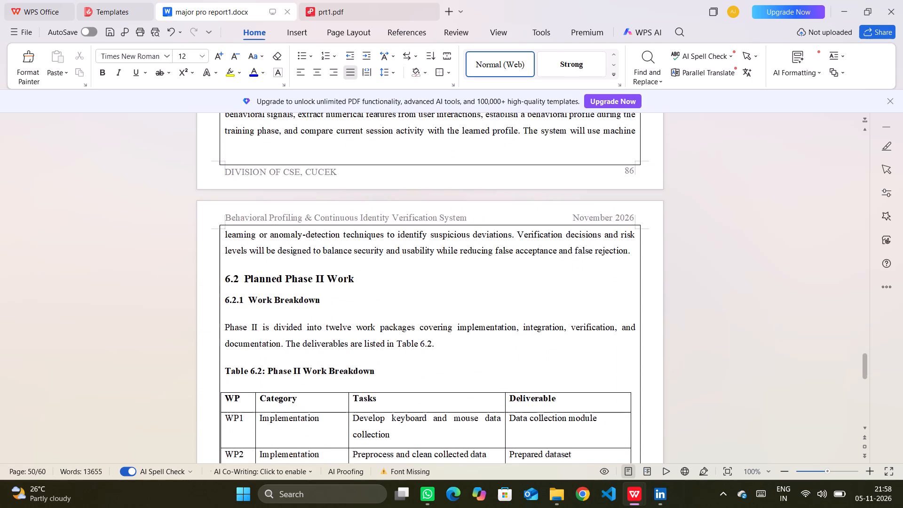
{"action": "scroll", "coordinate": [378, 262], "scroll_direction": "up", "scroll_amount": 9}
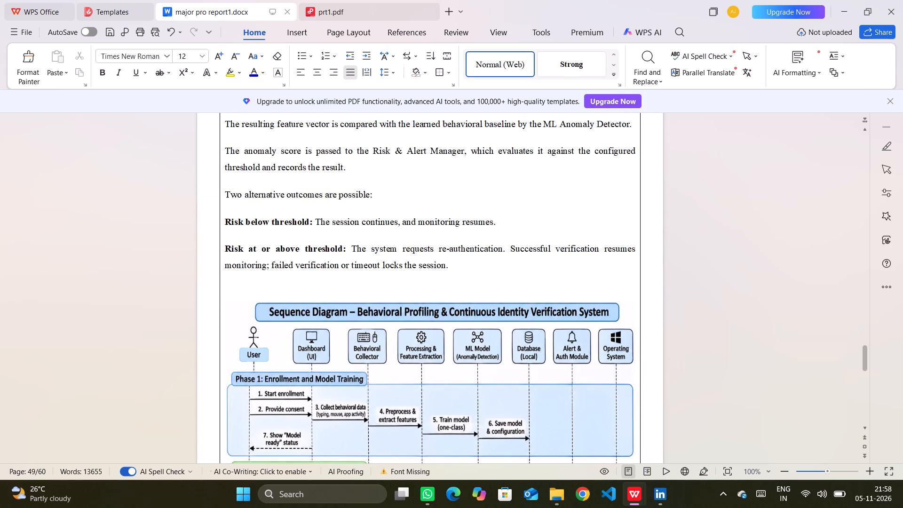
Open gantt from the Downloads folder, check its Phase II work breakdown page, and close the PDF to return to Downloads.
{"action": "left_click", "coordinate": [557, 494]}
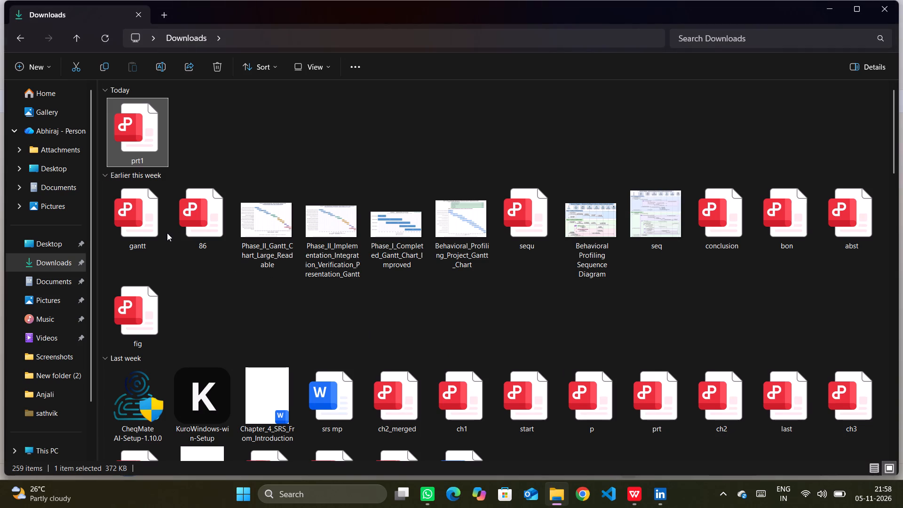
{"action": "double_click", "coordinate": [144, 206]}
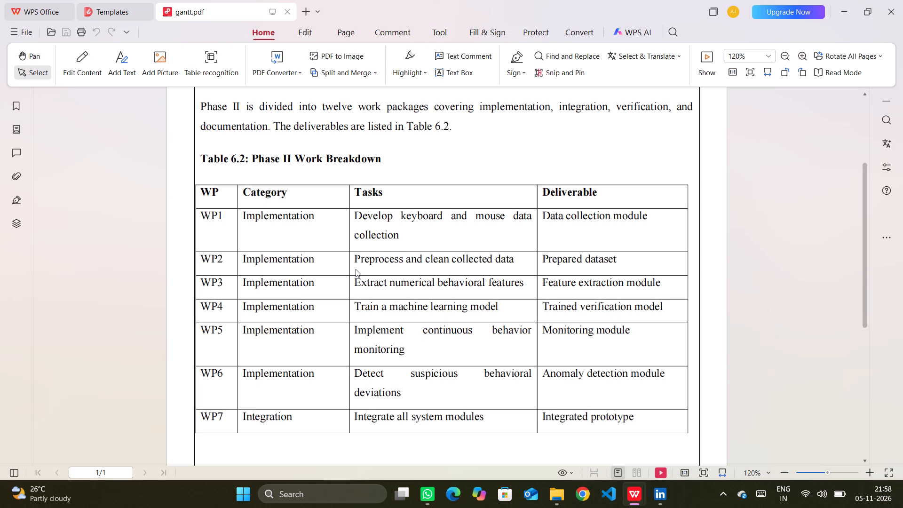
{"action": "scroll", "coordinate": [356, 269], "scroll_direction": "down", "scroll_amount": 18}
{"action": "scroll", "coordinate": [356, 269], "scroll_direction": "up", "scroll_amount": 3}
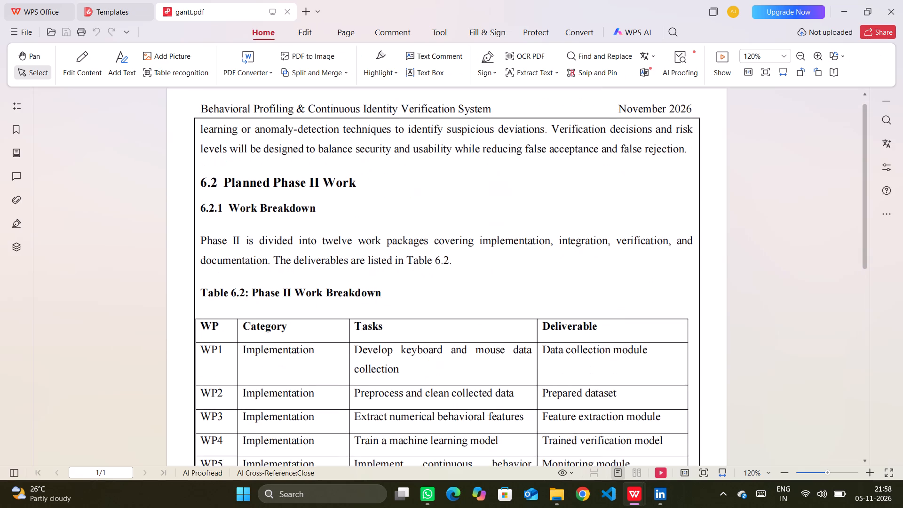
{"action": "scroll", "coordinate": [356, 269], "scroll_direction": "up", "scroll_amount": 1}
{"action": "scroll", "coordinate": [356, 269], "scroll_direction": "down", "scroll_amount": 5}
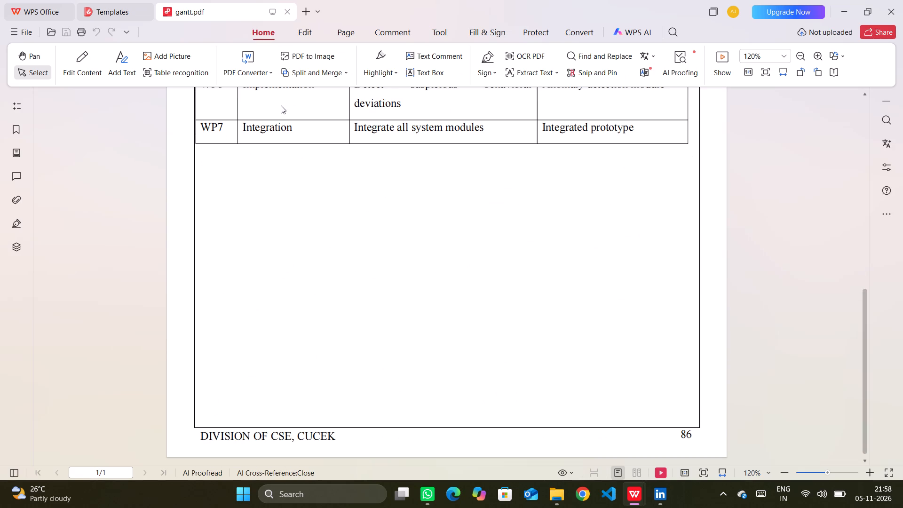
{"action": "left_click", "coordinate": [285, 14]}
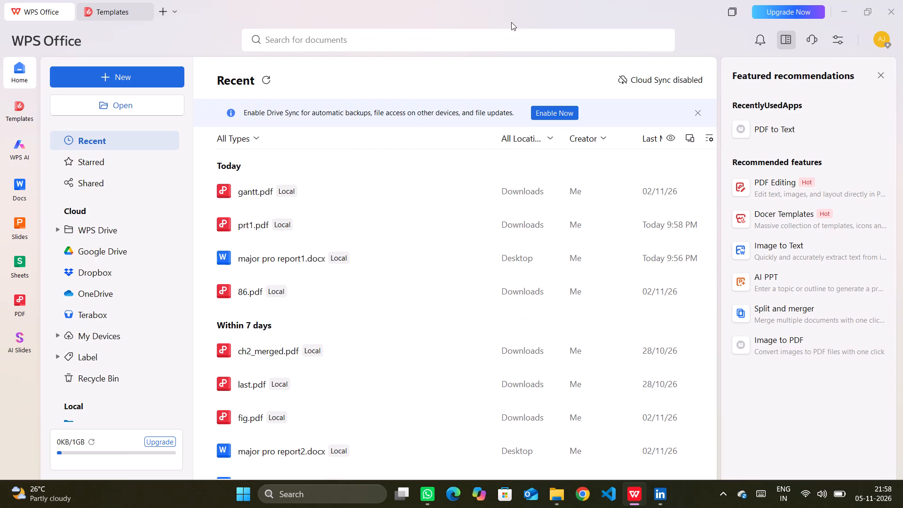
{"action": "left_click", "coordinate": [843, 0]}
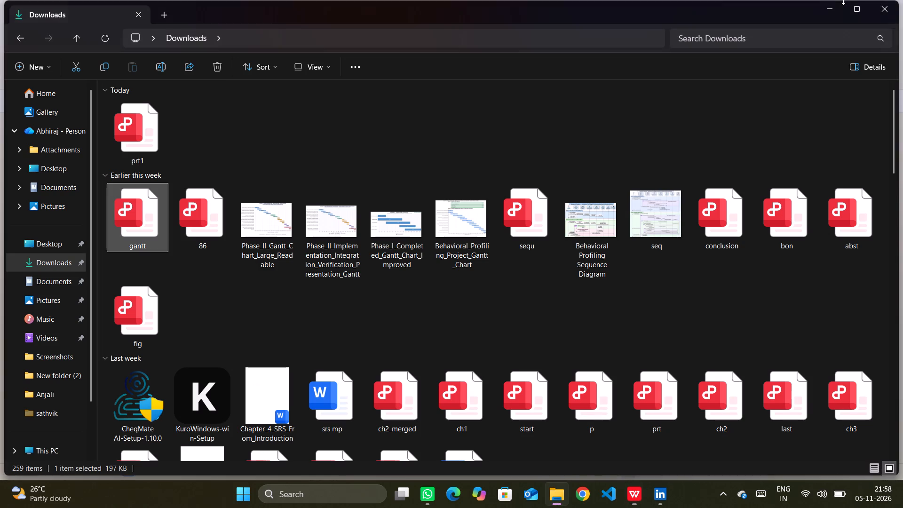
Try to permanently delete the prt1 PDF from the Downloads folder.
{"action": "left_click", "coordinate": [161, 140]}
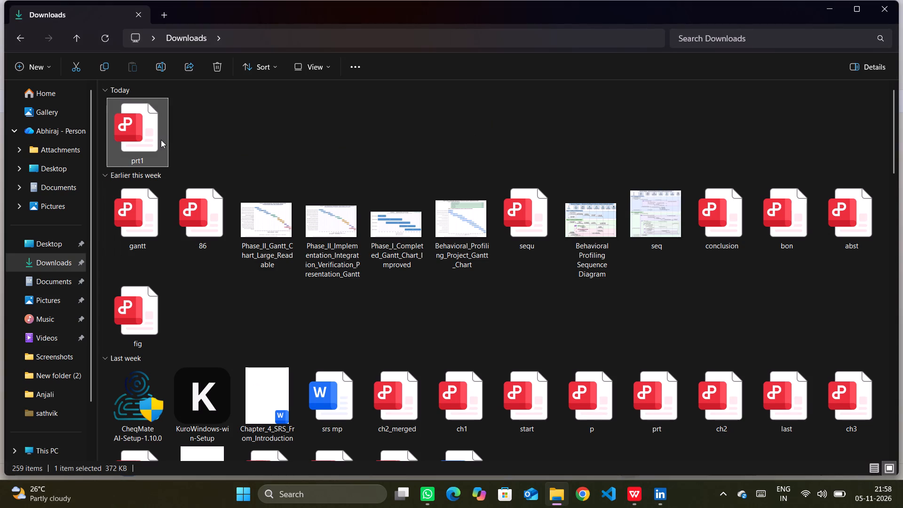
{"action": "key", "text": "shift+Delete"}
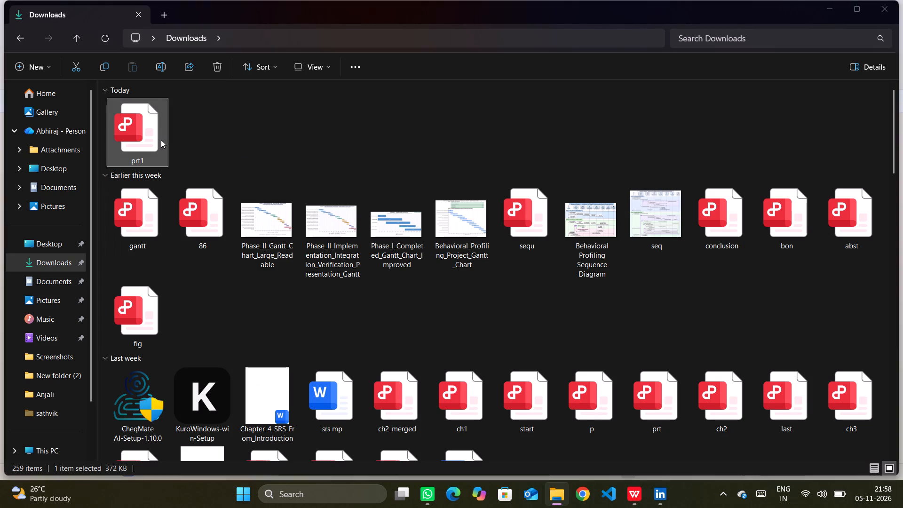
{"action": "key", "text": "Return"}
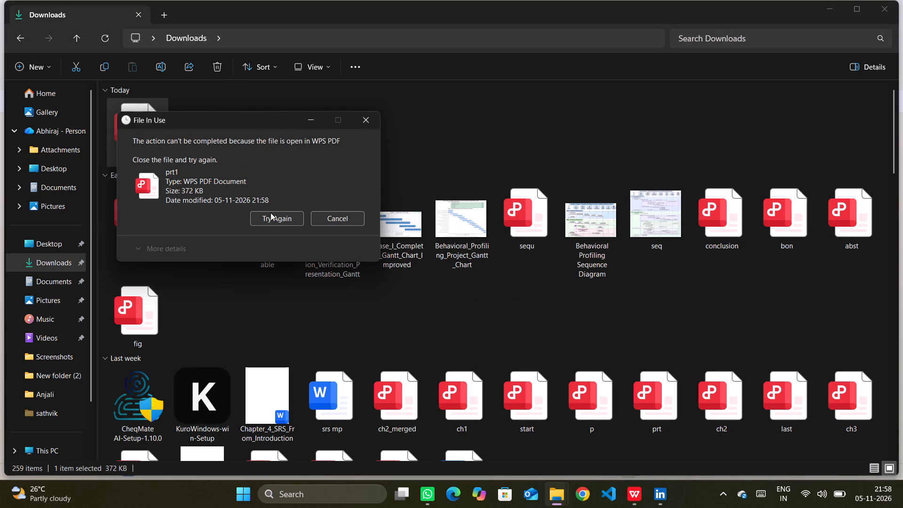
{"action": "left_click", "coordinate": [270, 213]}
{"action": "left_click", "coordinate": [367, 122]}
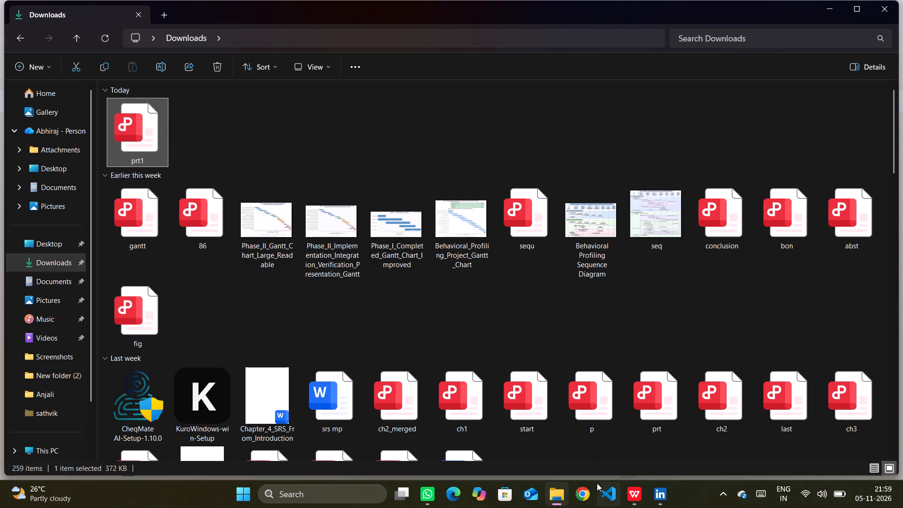
Return to major pro report1.docx and examine the pages backwards from the sequence diagram section to the Chapter 4 functional requirements tables.
{"action": "left_click", "coordinate": [635, 492]}
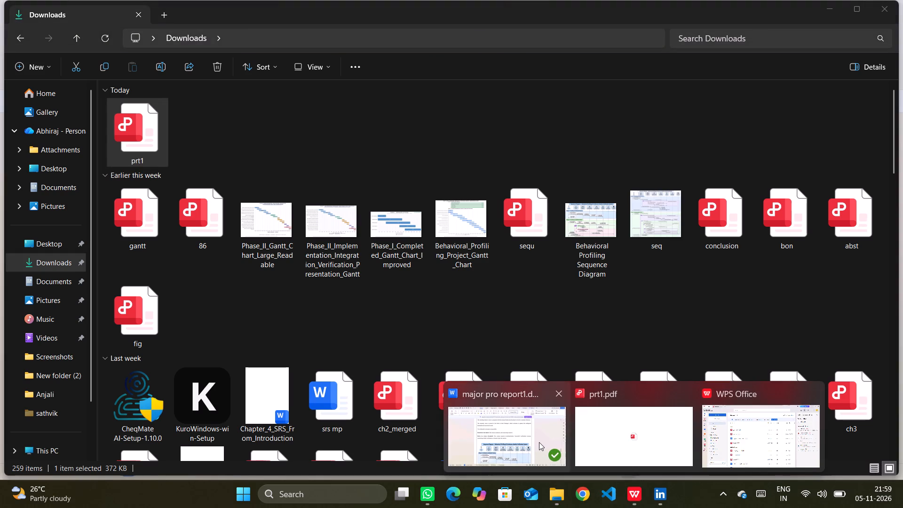
{"action": "left_click", "coordinate": [539, 442]}
{"action": "scroll", "coordinate": [347, 282], "scroll_direction": "up", "scroll_amount": 4}
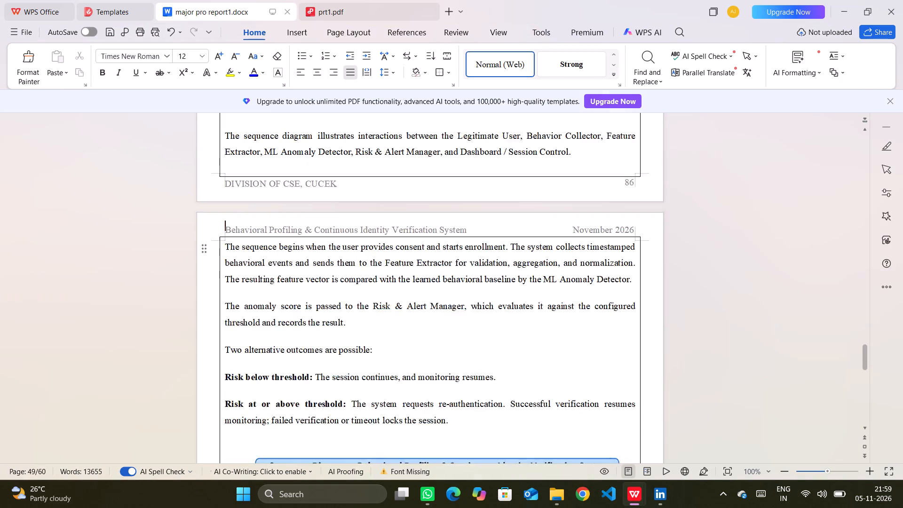
{"action": "scroll", "coordinate": [347, 282], "scroll_direction": "up", "scroll_amount": 6}
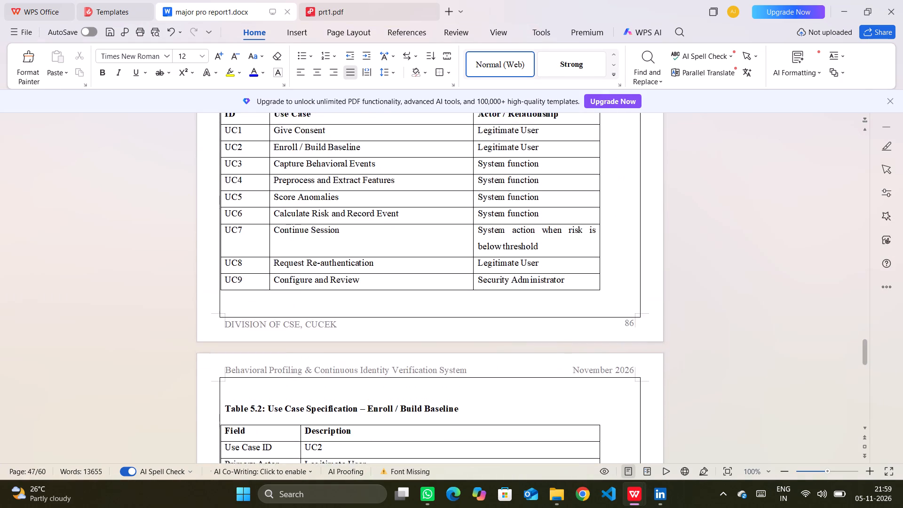
{"action": "scroll", "coordinate": [347, 282], "scroll_direction": "up", "scroll_amount": 5}
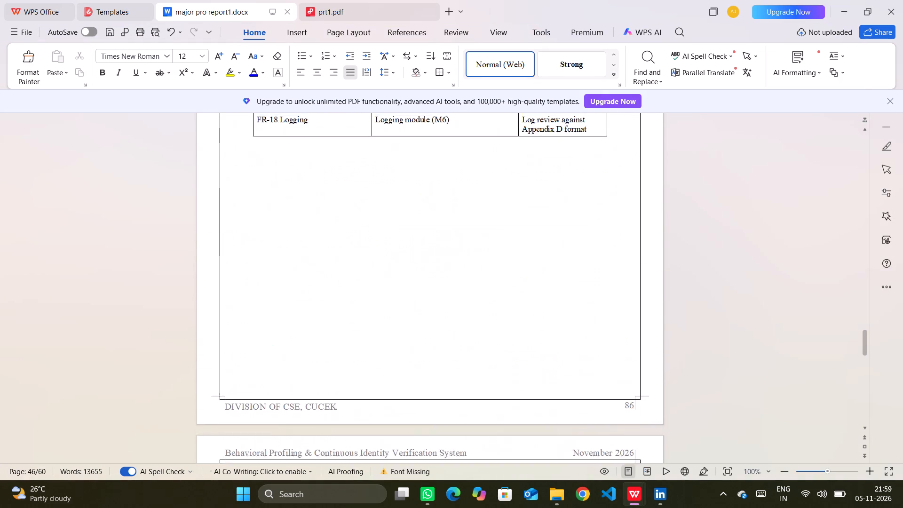
{"action": "scroll", "coordinate": [347, 282], "scroll_direction": "up", "scroll_amount": 5}
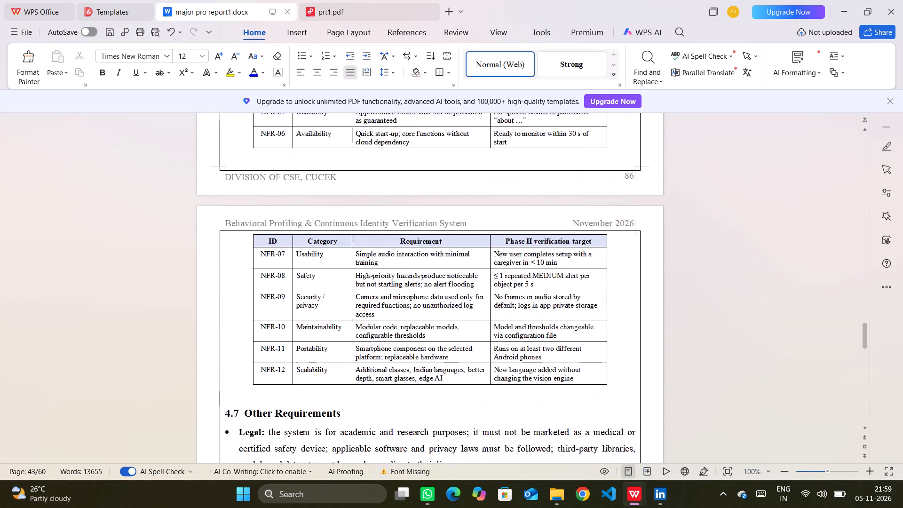
{"action": "scroll", "coordinate": [347, 282], "scroll_direction": "up", "scroll_amount": 4}
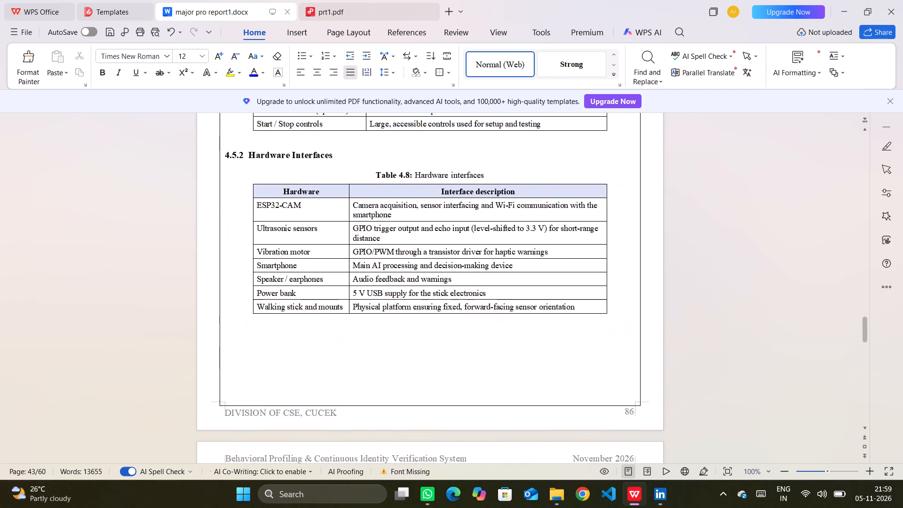
{"action": "scroll", "coordinate": [347, 282], "scroll_direction": "up", "scroll_amount": 5}
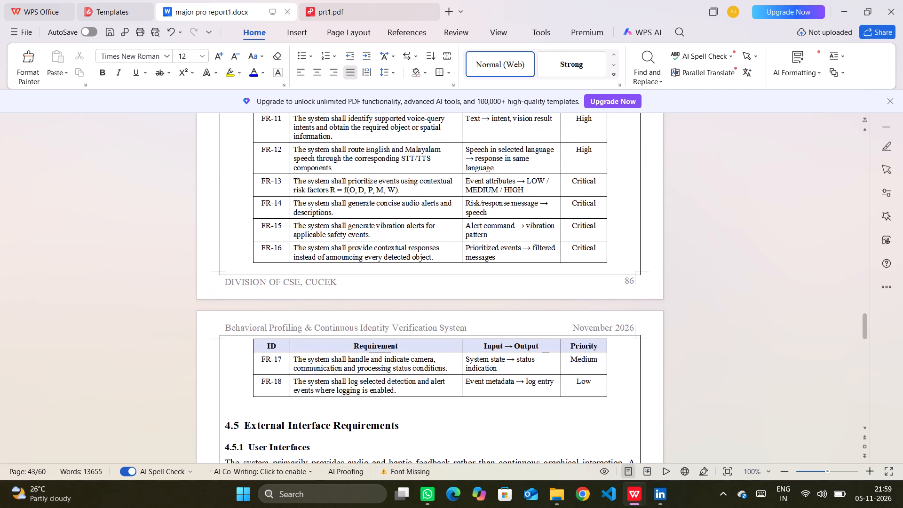
Close major pro report1.docx and prt1.pdf.
{"action": "left_click", "coordinate": [286, 6]}
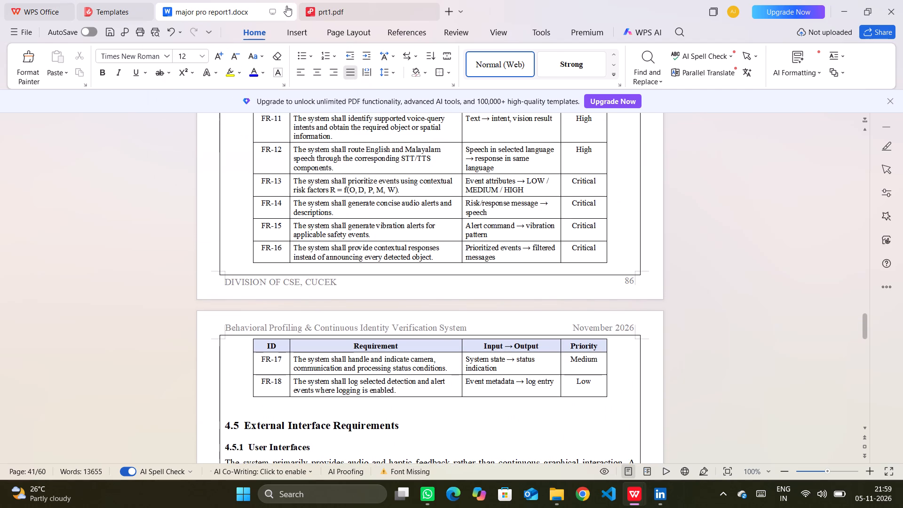
{"action": "left_click", "coordinate": [288, 10]}
{"action": "left_click", "coordinate": [288, 10]}
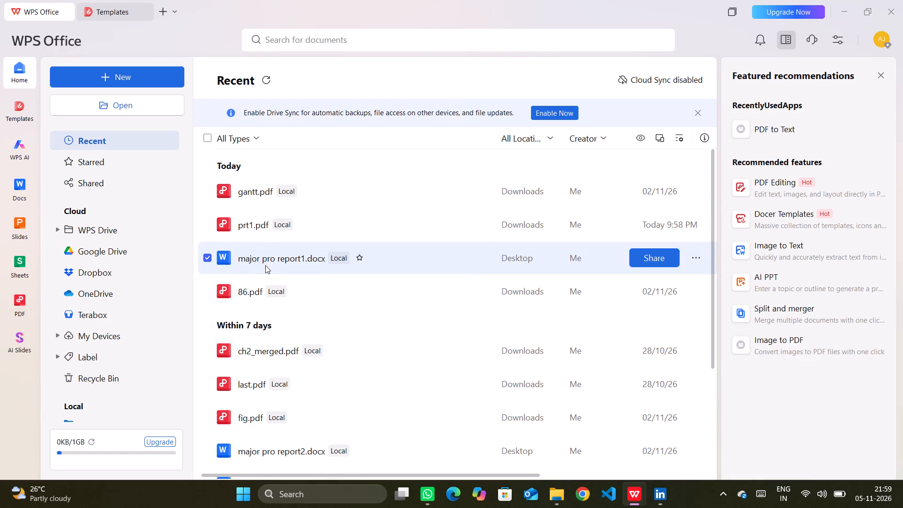
Open major pro report2.docx from the recent files and go to its List of Figures page.
{"action": "scroll", "coordinate": [247, 322], "scroll_direction": "down", "scroll_amount": 1}
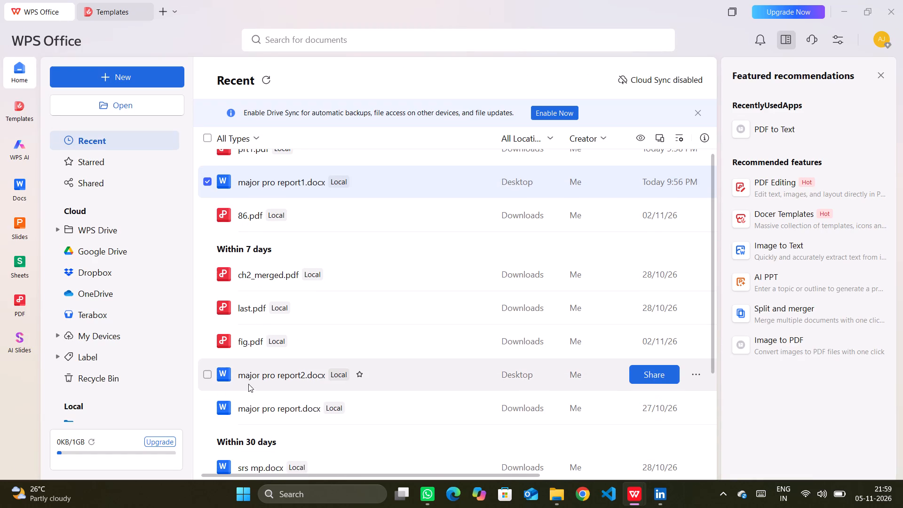
{"action": "double_click", "coordinate": [251, 376]}
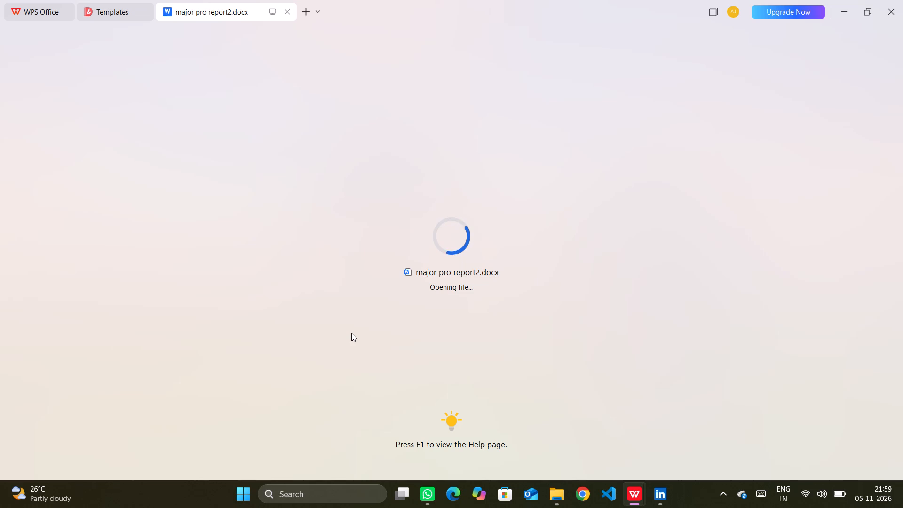
{"action": "scroll", "coordinate": [351, 333], "scroll_direction": "down", "scroll_amount": 4}
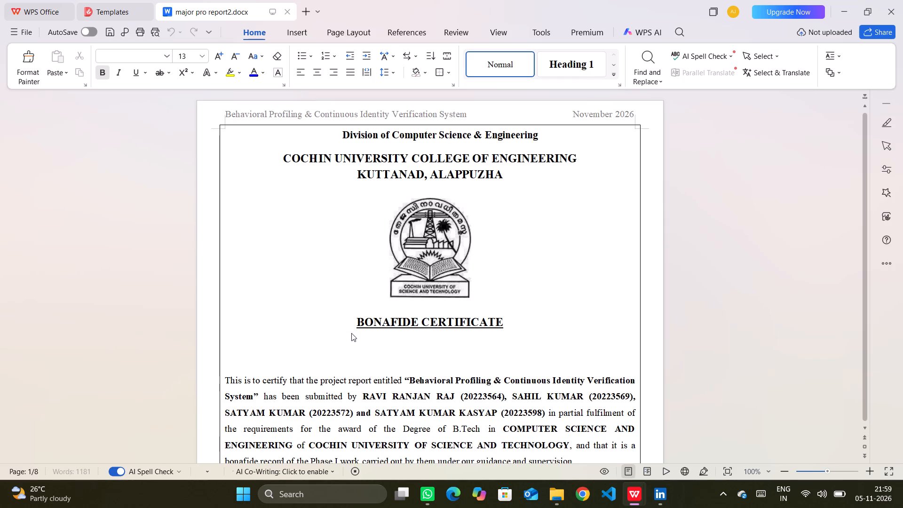
{"action": "scroll", "coordinate": [351, 333], "scroll_direction": "down", "scroll_amount": 10}
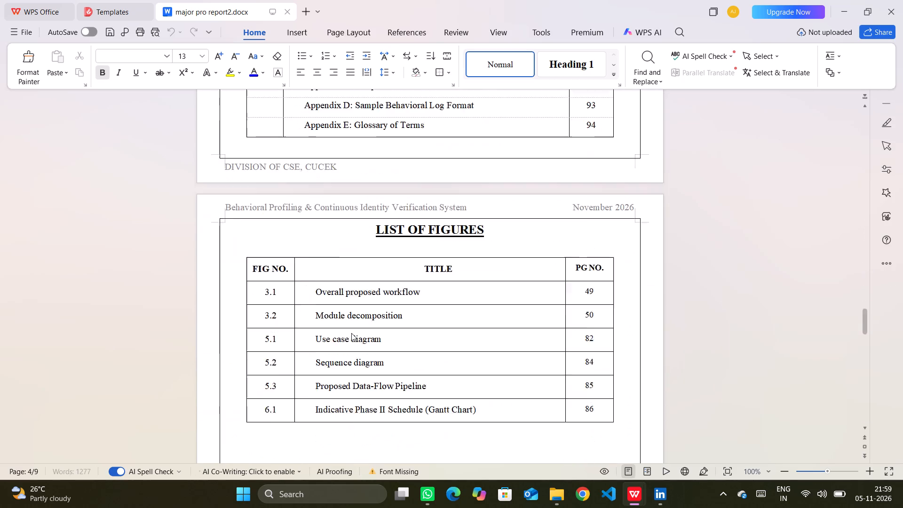
{"action": "scroll", "coordinate": [351, 333], "scroll_direction": "down", "scroll_amount": 1}
{"action": "scroll", "coordinate": [351, 333], "scroll_direction": "up", "scroll_amount": 5}
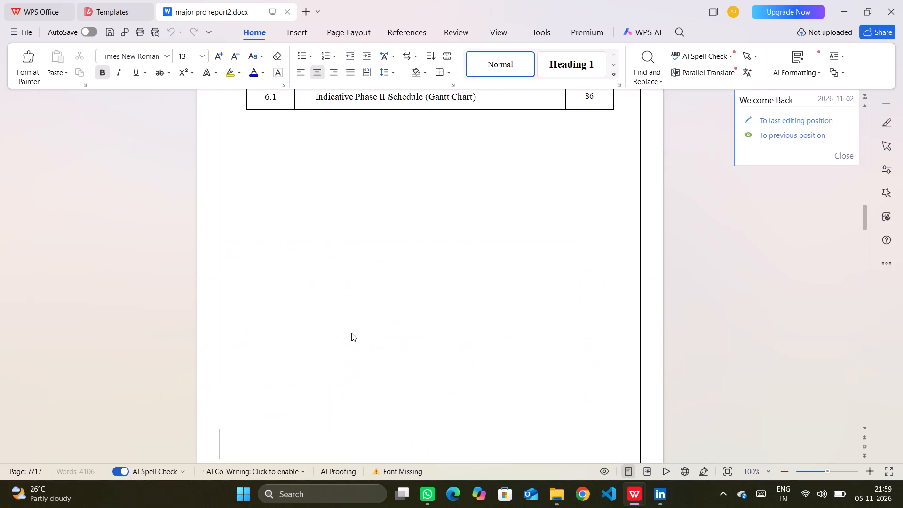
{"action": "scroll", "coordinate": [351, 333], "scroll_direction": "up", "scroll_amount": 1}
{"action": "scroll", "coordinate": [426, 298], "scroll_direction": "up", "scroll_amount": 2}
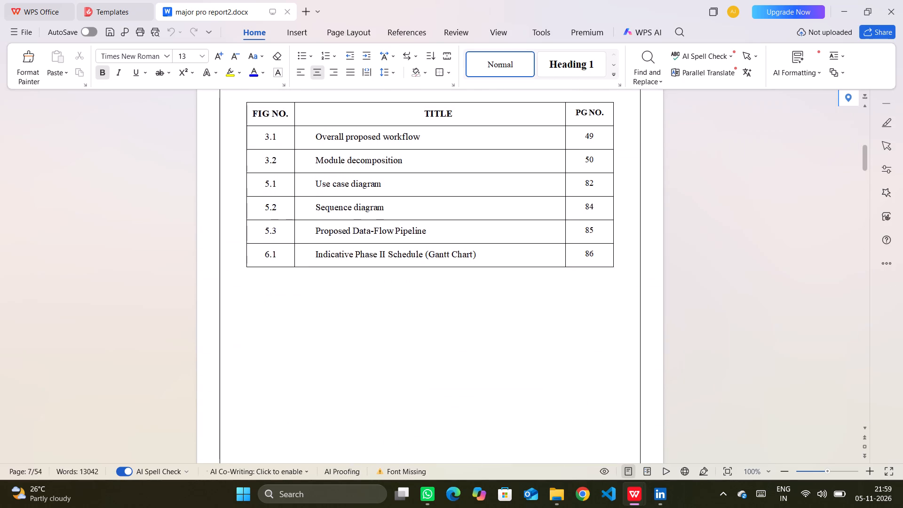
{"action": "scroll", "coordinate": [426, 298], "scroll_direction": "up", "scroll_amount": 1}
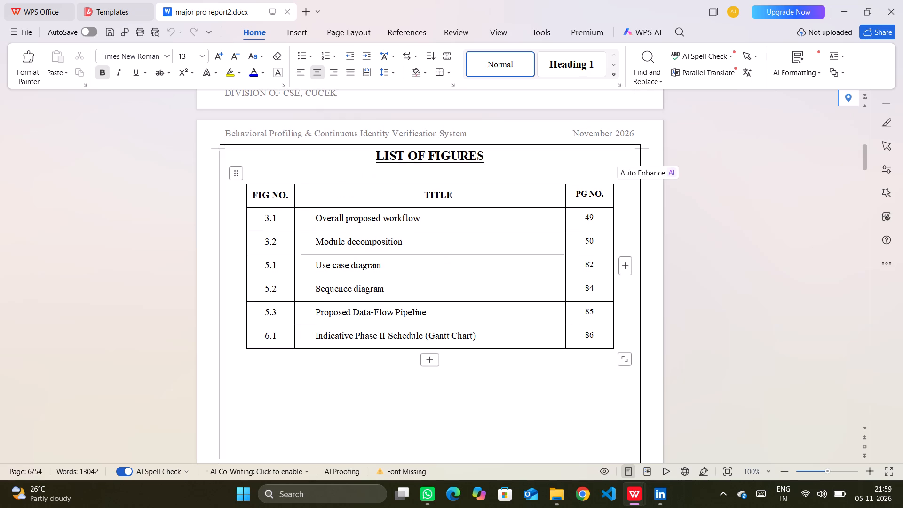
Delete the row for figure 5.3, Proposed Data-Flow Pipeline, from the List of Figures table.
{"action": "left_click_drag", "start_coordinate": [595, 309], "coordinate": [473, 310]}
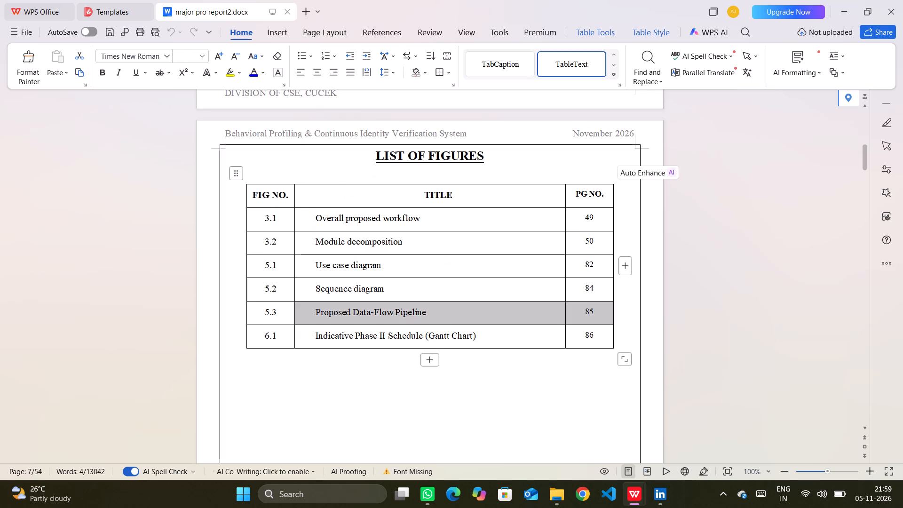
{"action": "left_click_drag", "start_coordinate": [473, 310], "coordinate": [236, 310]}
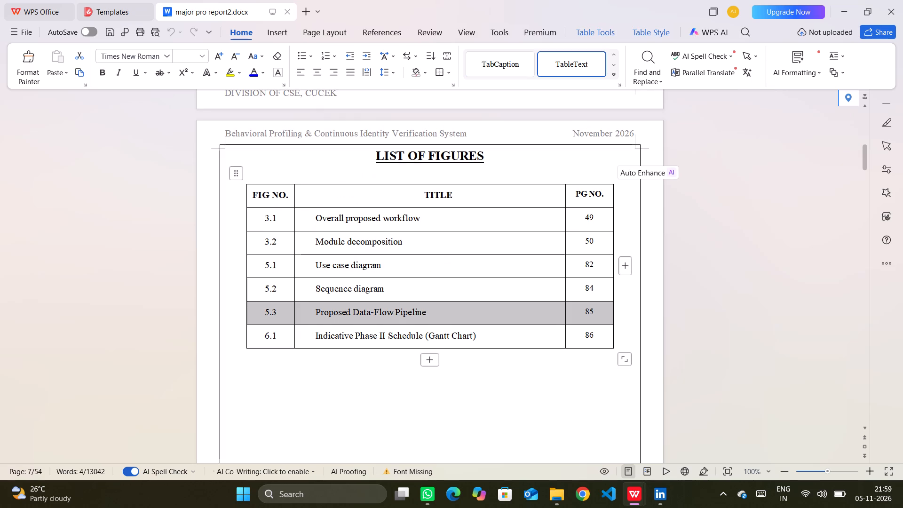
{"action": "left_click_drag", "start_coordinate": [236, 310], "coordinate": [270, 309]}
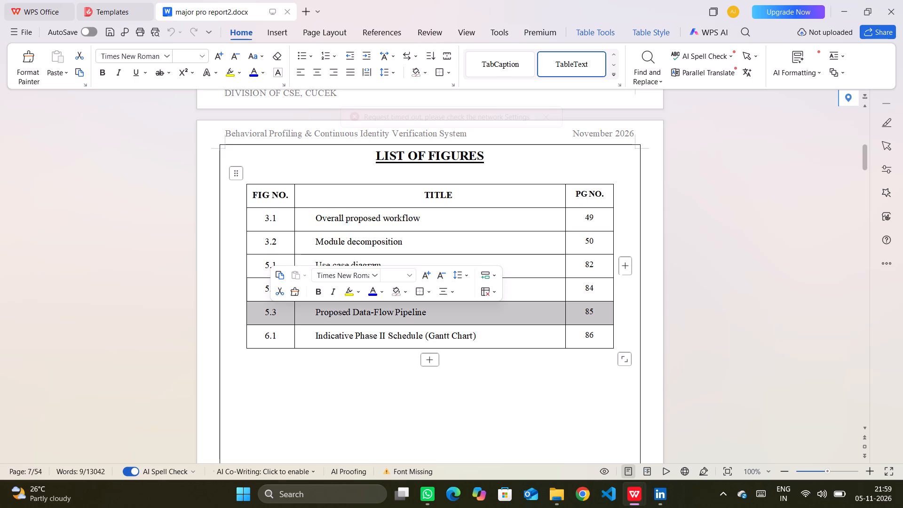
{"action": "left_click", "coordinate": [493, 291]}
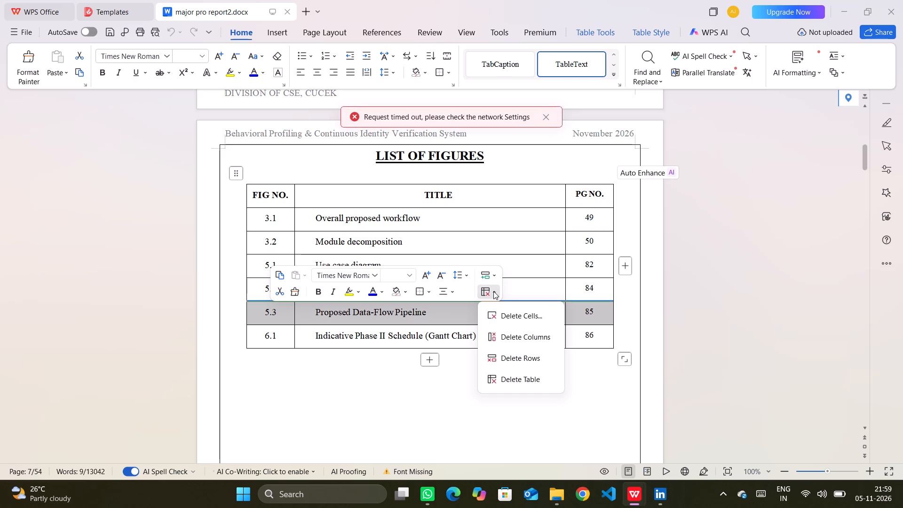
{"action": "left_click", "coordinate": [509, 353]}
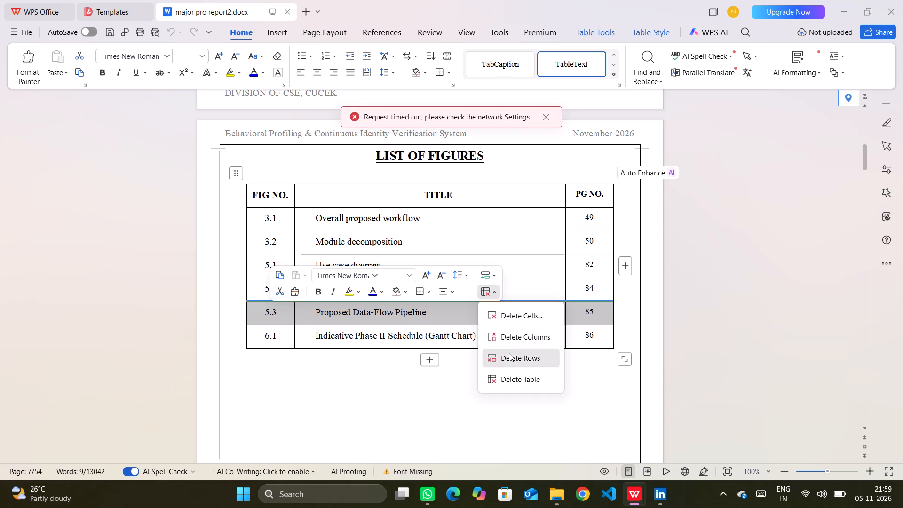
{"action": "left_click", "coordinate": [470, 341]}
Check the layout of the List of Figures page from its heading down to the footer.
{"action": "scroll", "coordinate": [470, 341], "scroll_direction": "down", "scroll_amount": 2}
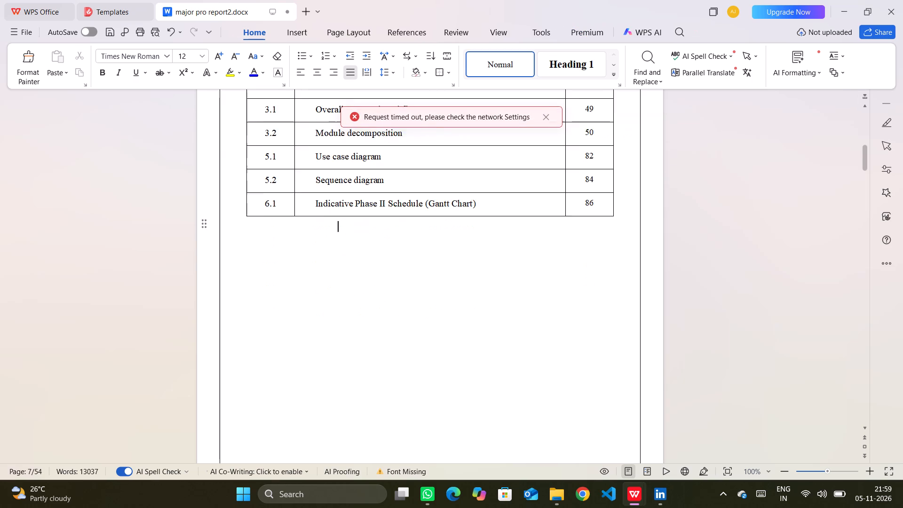
{"action": "scroll", "coordinate": [470, 341], "scroll_direction": "down", "scroll_amount": 1}
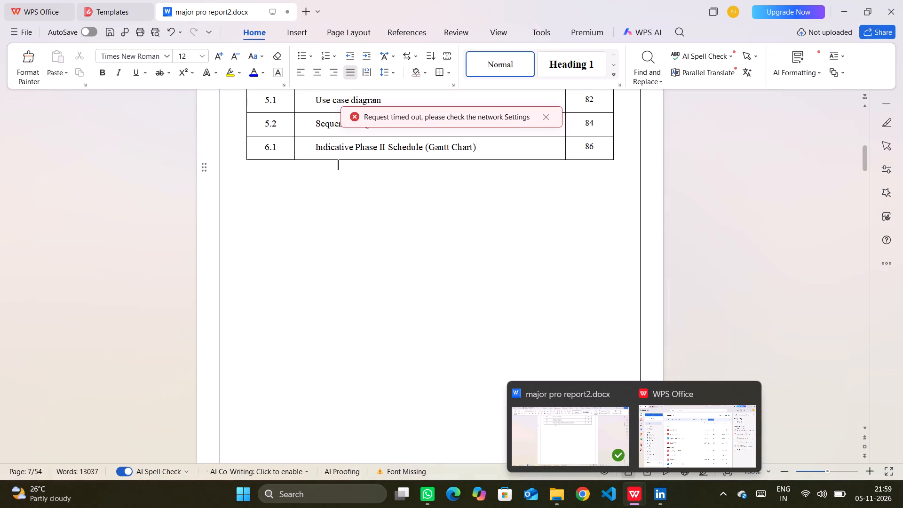
{"action": "scroll", "coordinate": [539, 319], "scroll_direction": "up", "scroll_amount": 4}
{"action": "scroll", "coordinate": [539, 319], "scroll_direction": "down", "scroll_amount": 1}
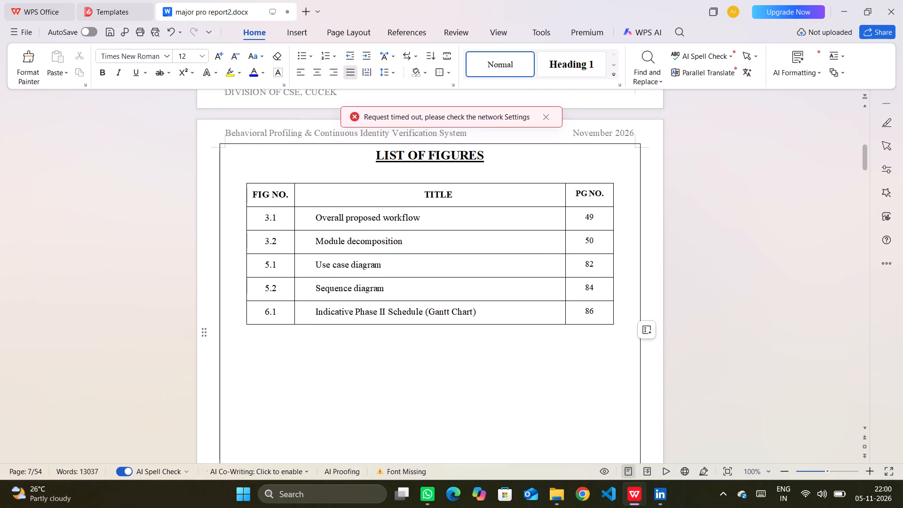
{"action": "scroll", "coordinate": [539, 319], "scroll_direction": "down", "scroll_amount": 4}
{"action": "scroll", "coordinate": [539, 319], "scroll_direction": "up", "scroll_amount": 1}
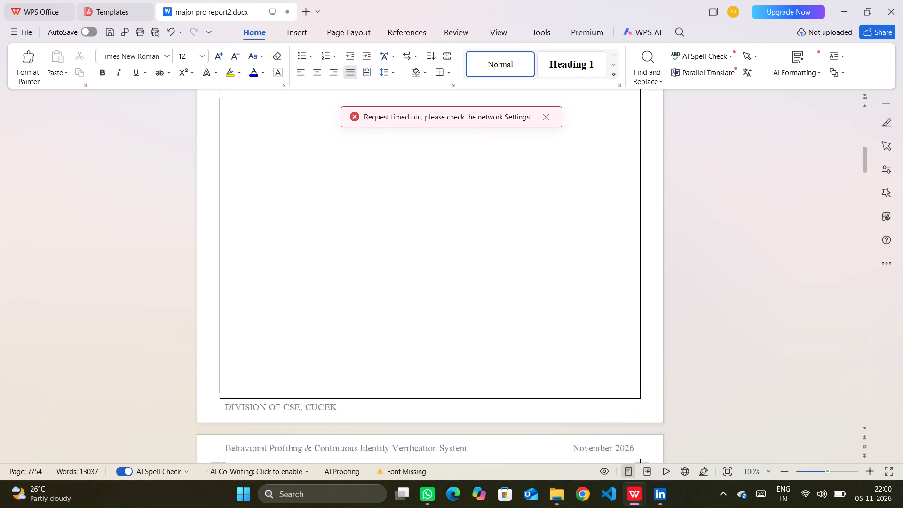
{"action": "scroll", "coordinate": [539, 319], "scroll_direction": "down", "scroll_amount": 3}
{"action": "scroll", "coordinate": [539, 319], "scroll_direction": "up", "scroll_amount": 4}
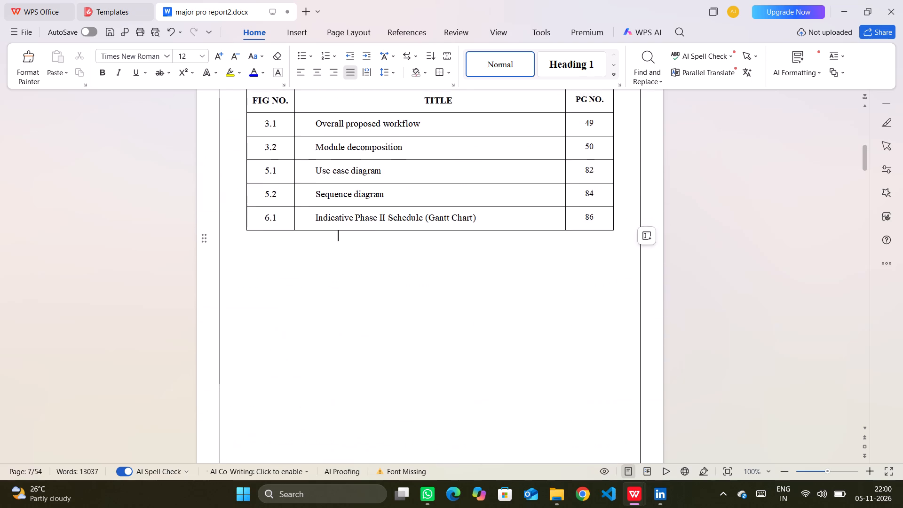
{"action": "scroll", "coordinate": [539, 319], "scroll_direction": "up", "scroll_amount": 1}
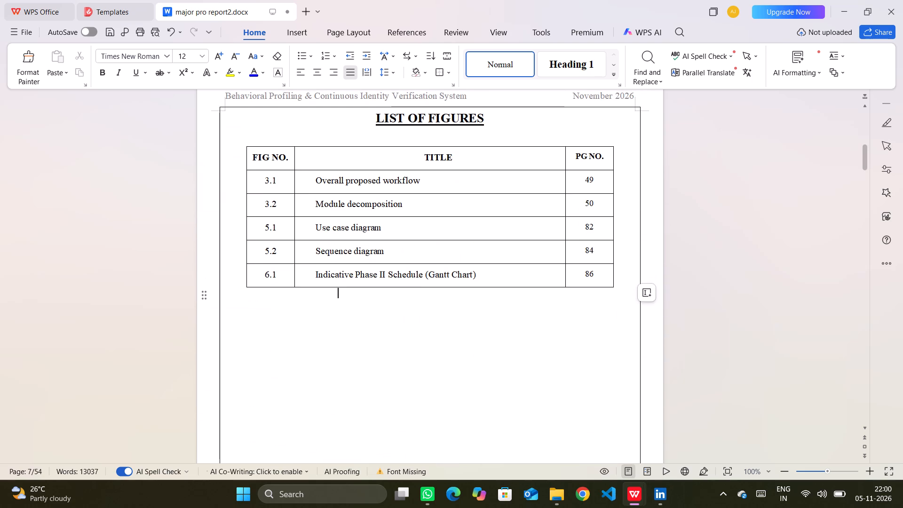
Print only the current List of Figures page with Microsoft Print to PDF, saving it as figs in Downloads.
{"action": "key", "text": "ctrl+p"}
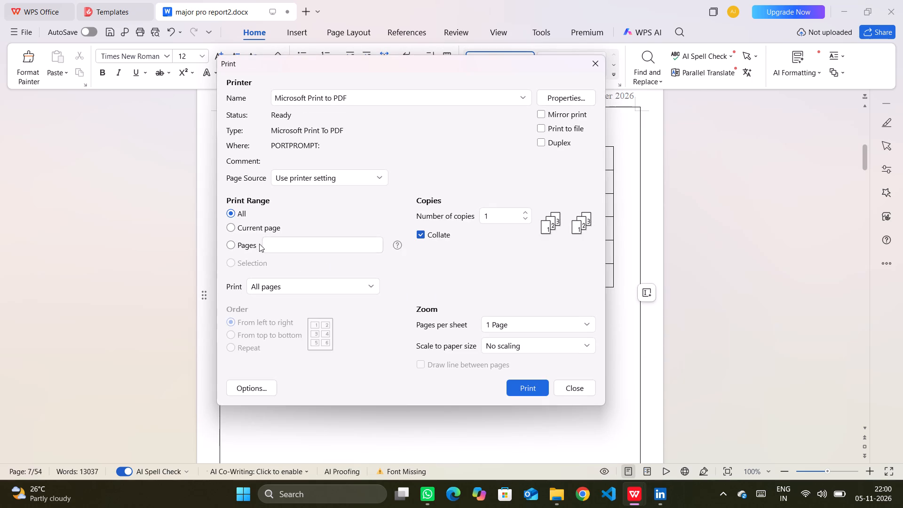
{"action": "left_click", "coordinate": [253, 230]}
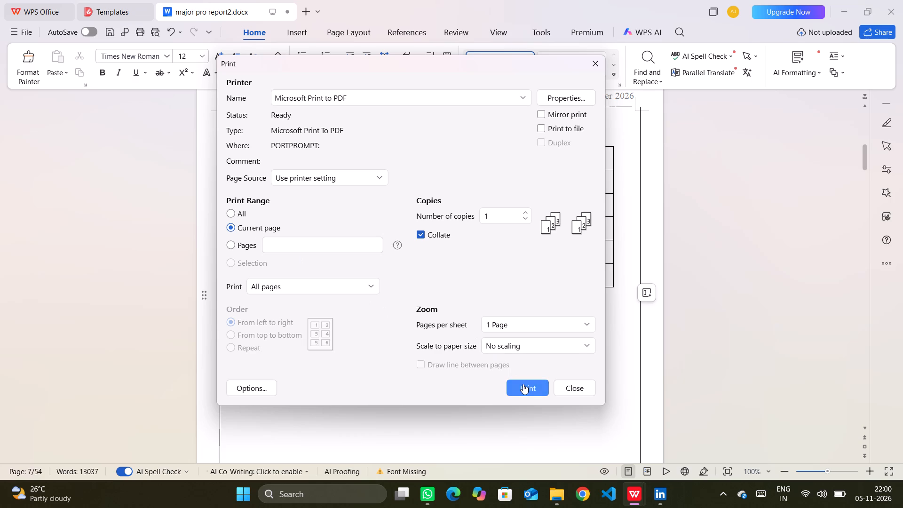
{"action": "left_click", "coordinate": [523, 384]}
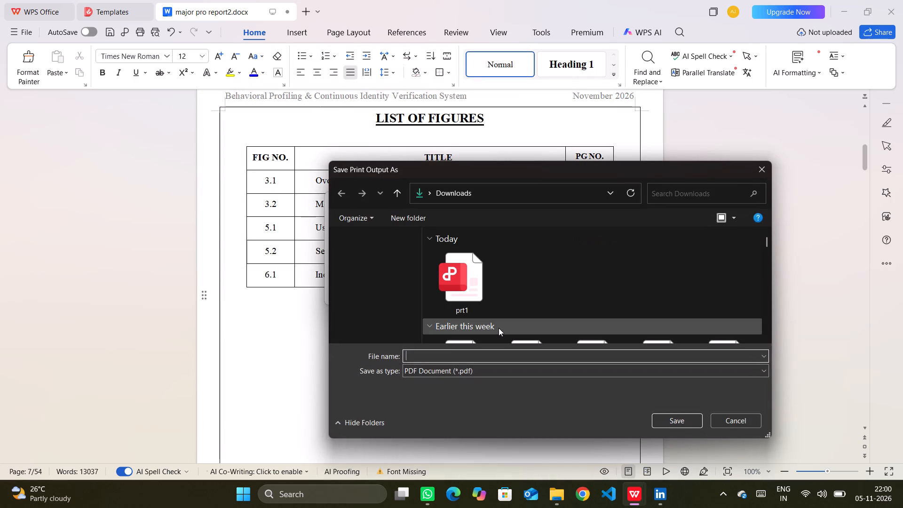
{"action": "type", "text": "figs"}
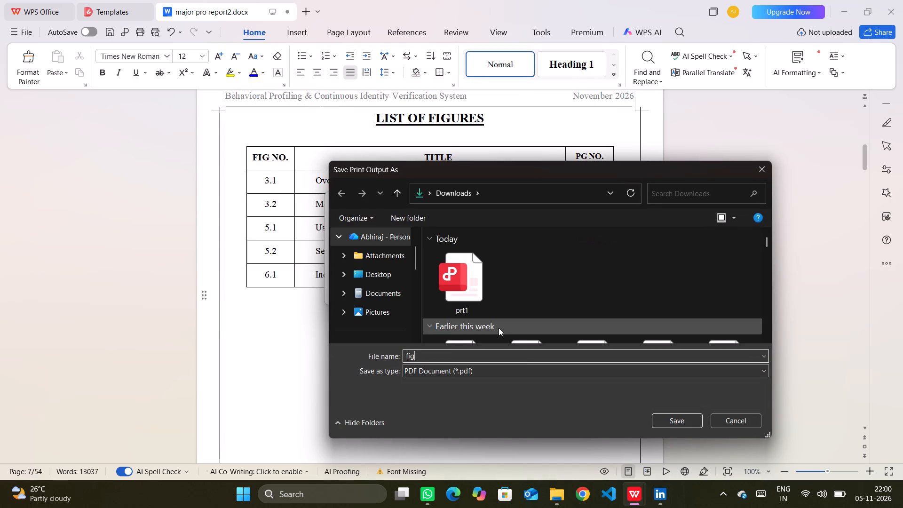
{"action": "left_click", "coordinate": [662, 417]}
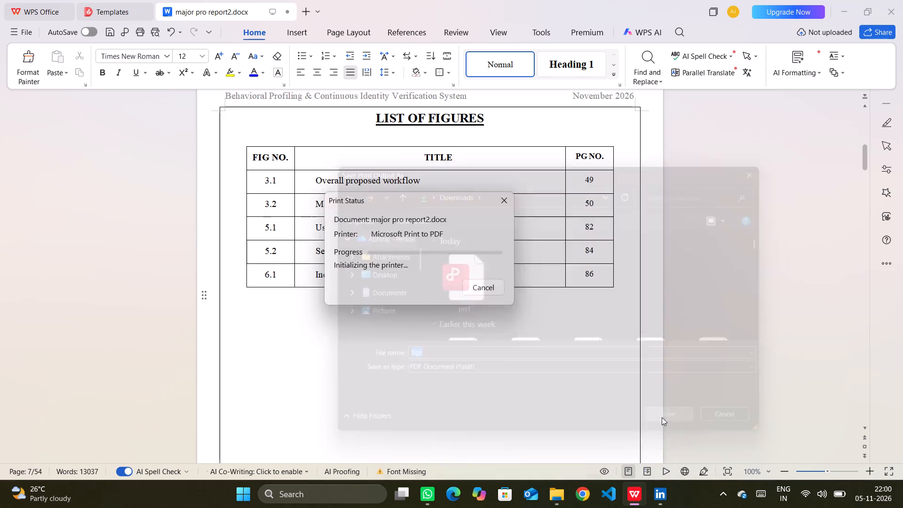
Open figs from the Downloads folder in File Explorer and check the exported List of Figures page.
{"action": "scroll", "coordinate": [523, 300], "scroll_direction": "down", "scroll_amount": 2}
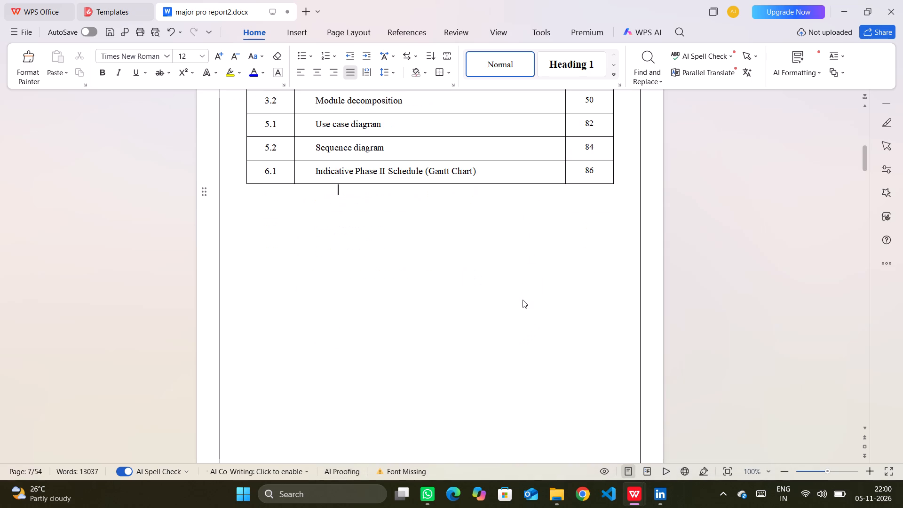
{"action": "left_click", "coordinate": [561, 488]}
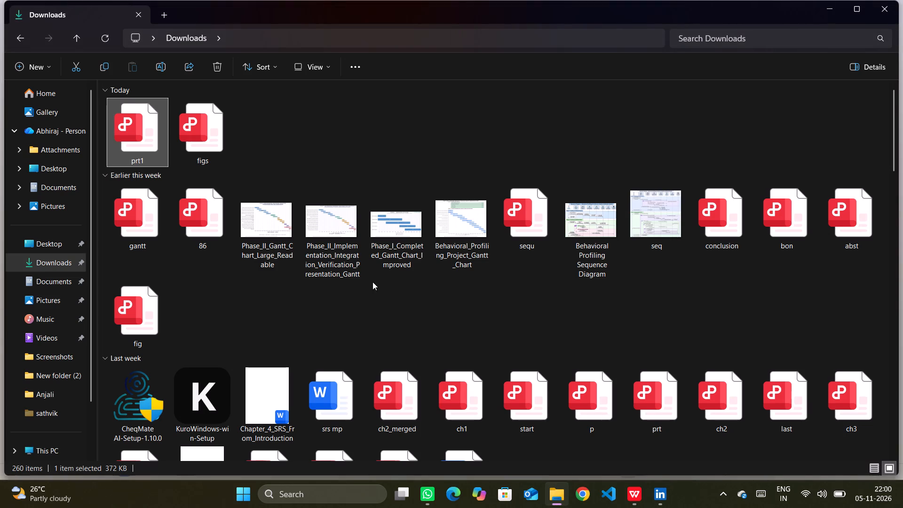
{"action": "double_click", "coordinate": [207, 141]}
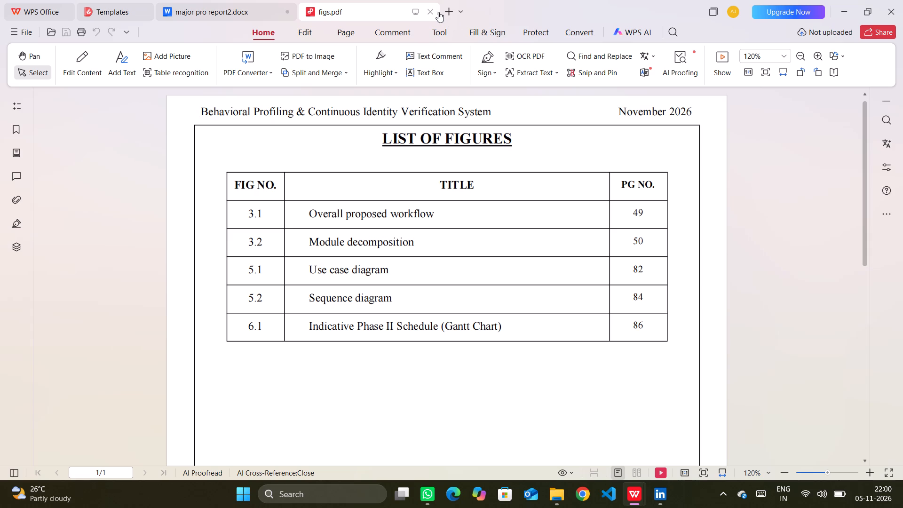
Check the exported List of Figures page down to its footer and close figs.pdf.
{"action": "scroll", "coordinate": [458, 181], "scroll_direction": "down", "scroll_amount": 3}
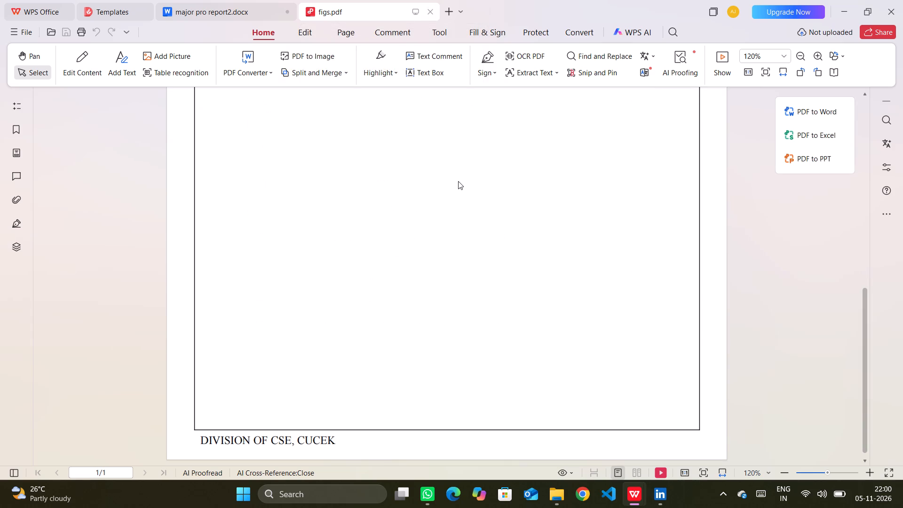
{"action": "left_click", "coordinate": [428, 8]}
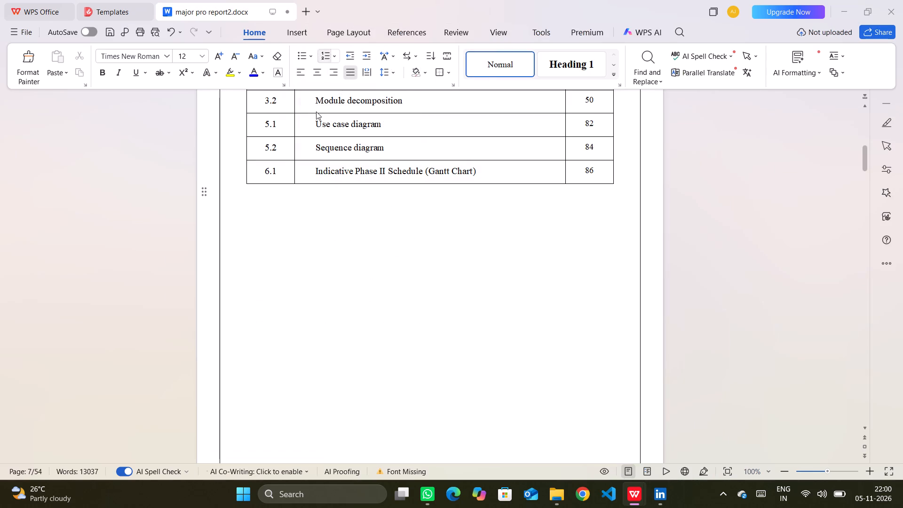
Examine the report's page layout and chapter starts from the List of Figures through to the References.
{"action": "scroll", "coordinate": [275, 142], "scroll_direction": "down", "scroll_amount": 4}
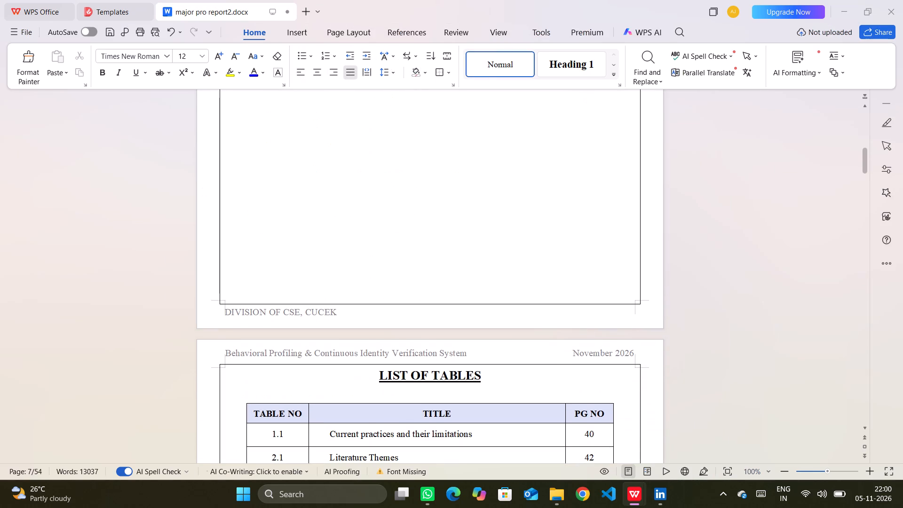
{"action": "scroll", "coordinate": [355, 297], "scroll_direction": "down", "scroll_amount": 13}
{"action": "scroll", "coordinate": [355, 297], "scroll_direction": "up", "scroll_amount": 3}
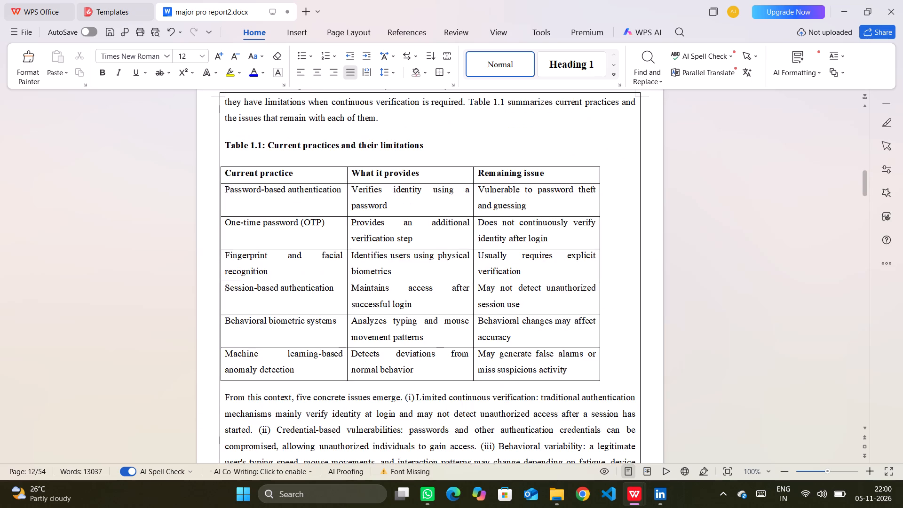
{"action": "scroll", "coordinate": [355, 297], "scroll_direction": "up", "scroll_amount": 7}
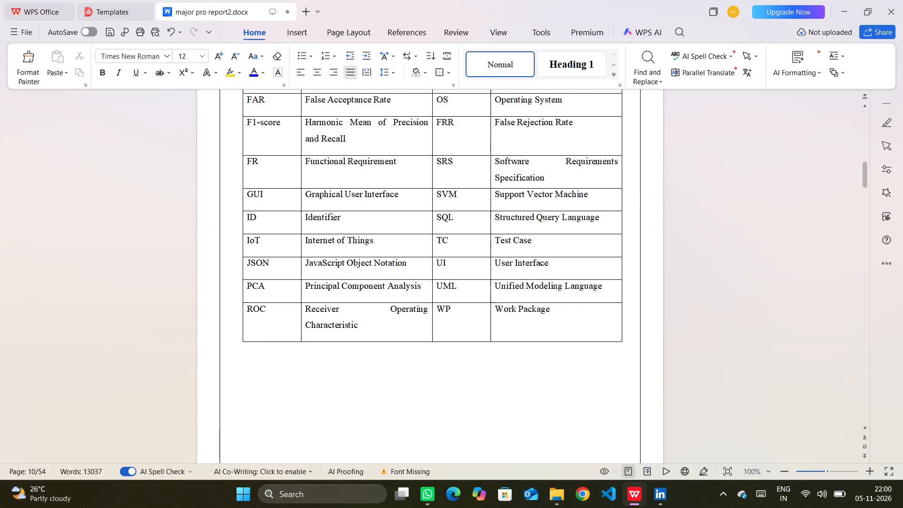
{"action": "scroll", "coordinate": [355, 297], "scroll_direction": "down", "scroll_amount": 11}
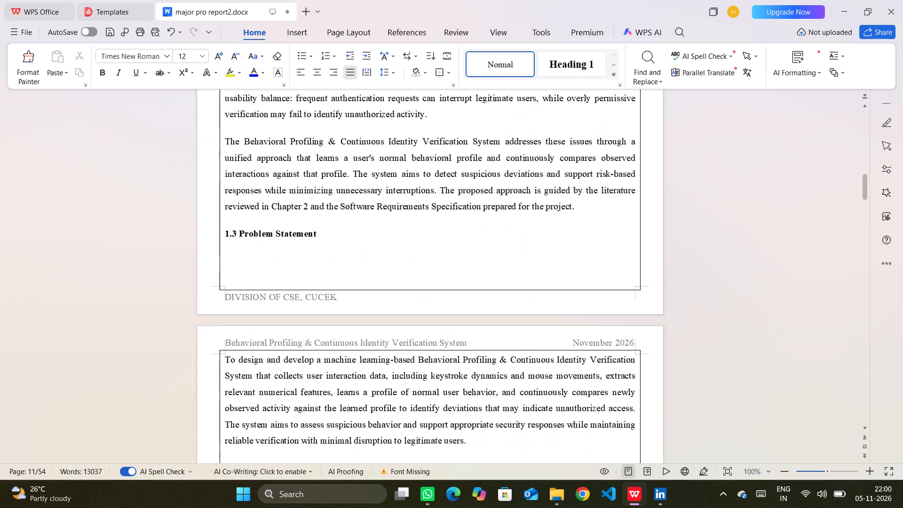
{"action": "scroll", "coordinate": [355, 297], "scroll_direction": "down", "scroll_amount": 11}
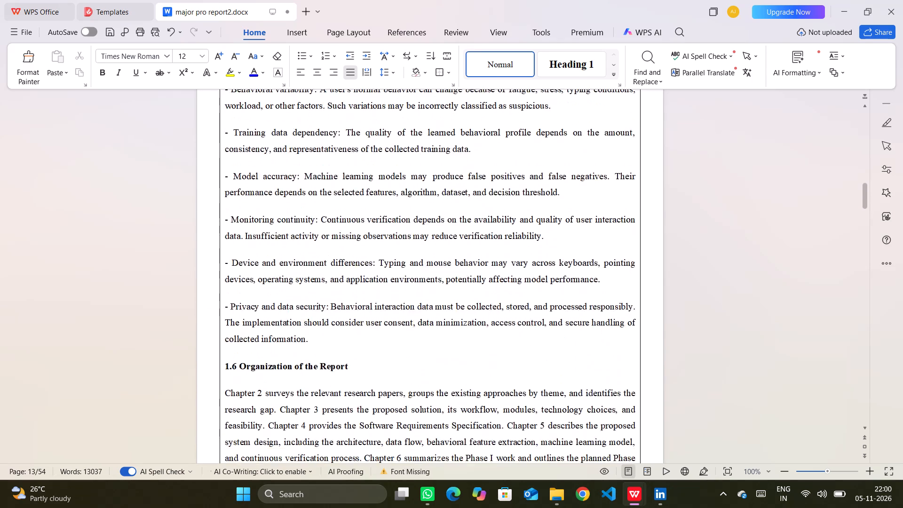
{"action": "scroll", "coordinate": [355, 297], "scroll_direction": "down", "scroll_amount": 16}
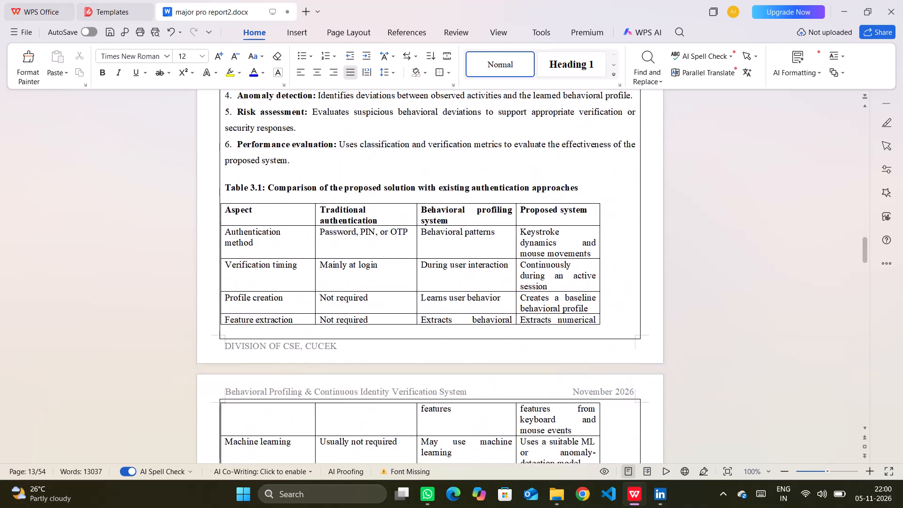
{"action": "scroll", "coordinate": [355, 297], "scroll_direction": "down", "scroll_amount": 16}
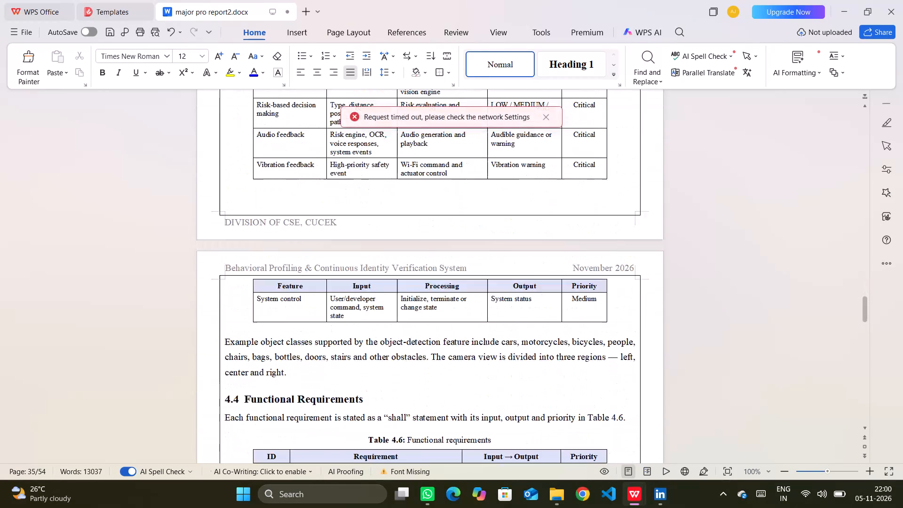
{"action": "scroll", "coordinate": [355, 297], "scroll_direction": "down", "scroll_amount": 16}
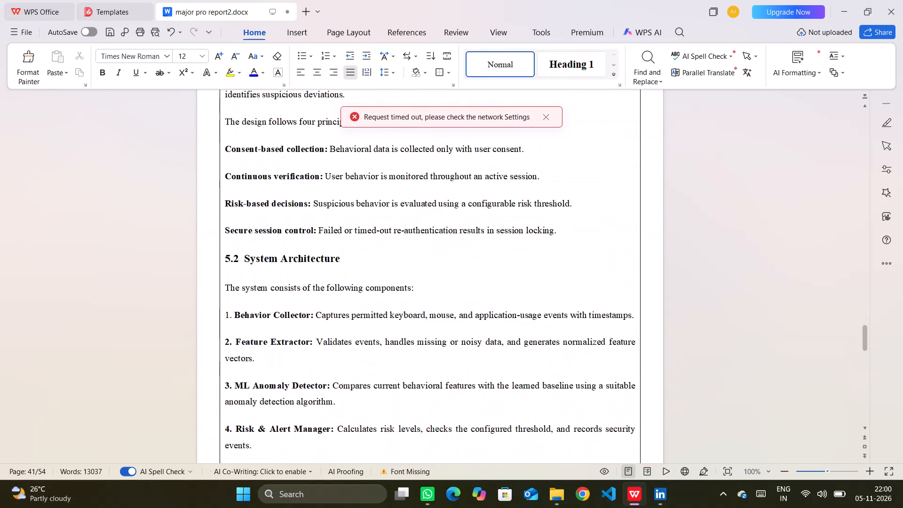
{"action": "scroll", "coordinate": [355, 297], "scroll_direction": "down", "scroll_amount": 4}
{"action": "scroll", "coordinate": [355, 297], "scroll_direction": "up", "scroll_amount": 1}
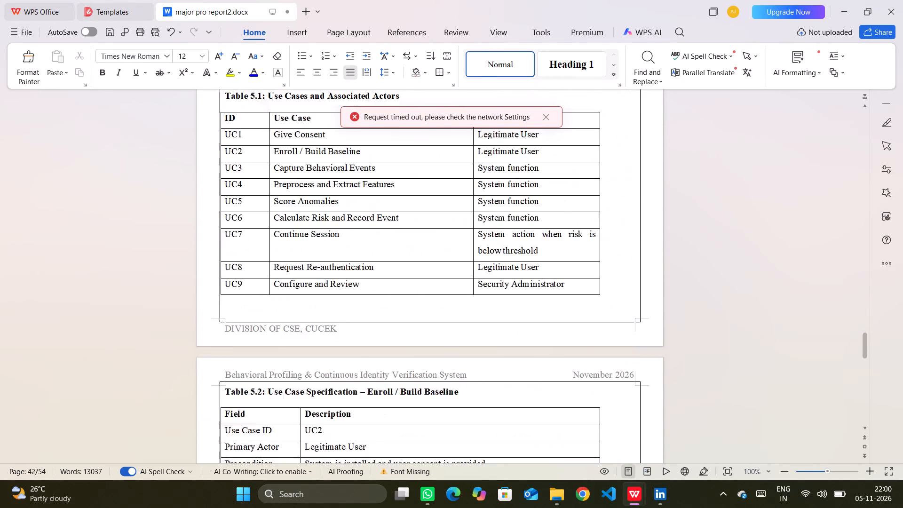
{"action": "scroll", "coordinate": [355, 297], "scroll_direction": "up", "scroll_amount": 5}
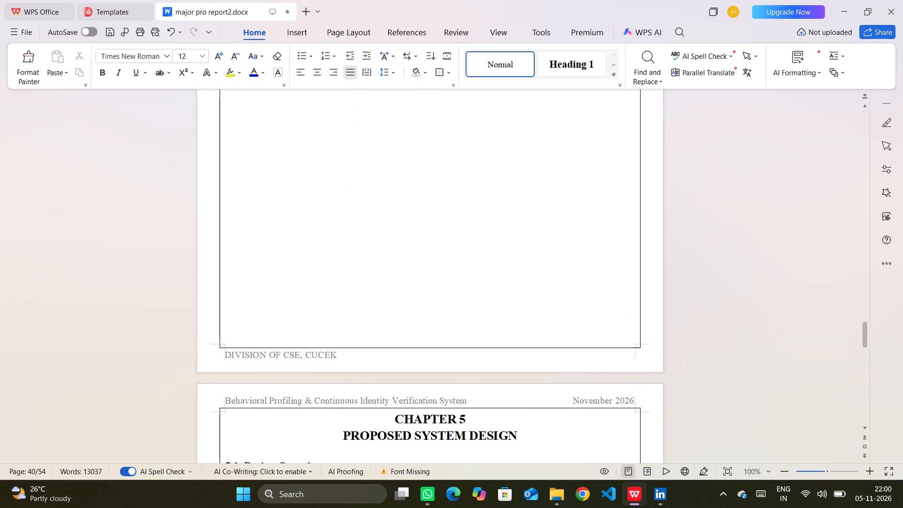
{"action": "scroll", "coordinate": [355, 297], "scroll_direction": "down", "scroll_amount": 7}
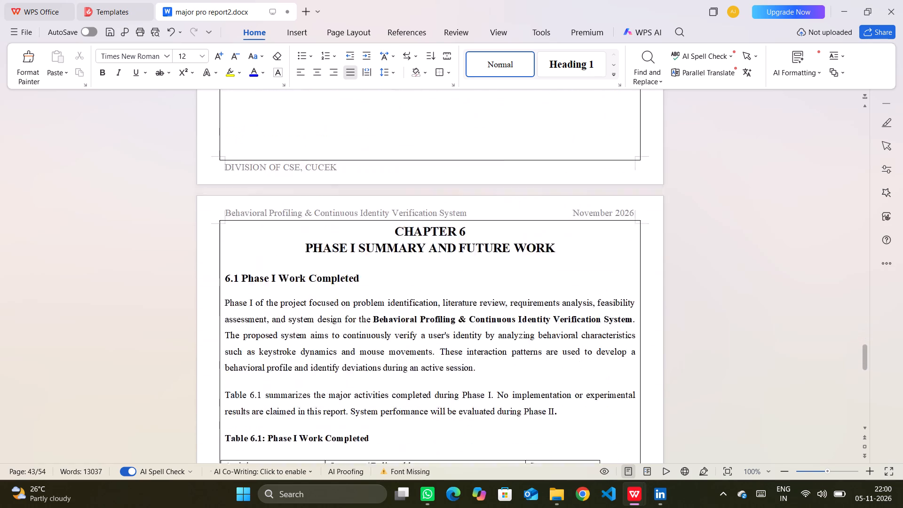
{"action": "scroll", "coordinate": [355, 297], "scroll_direction": "down", "scroll_amount": 8}
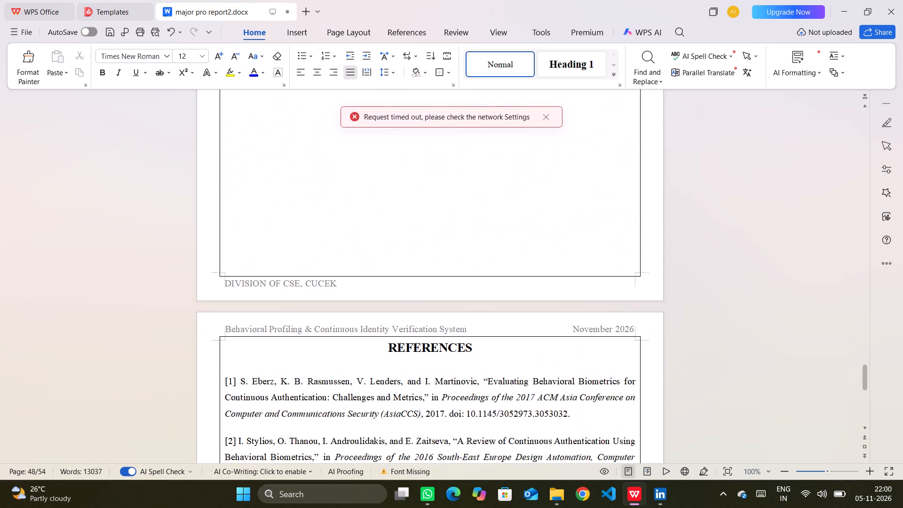
{"action": "scroll", "coordinate": [355, 297], "scroll_direction": "down", "scroll_amount": 1}
Add four blank lines before the Chapter 7 heading so the Conclusion chapter starts on a new page.
{"action": "scroll", "coordinate": [355, 297], "scroll_direction": "up", "scroll_amount": 8}
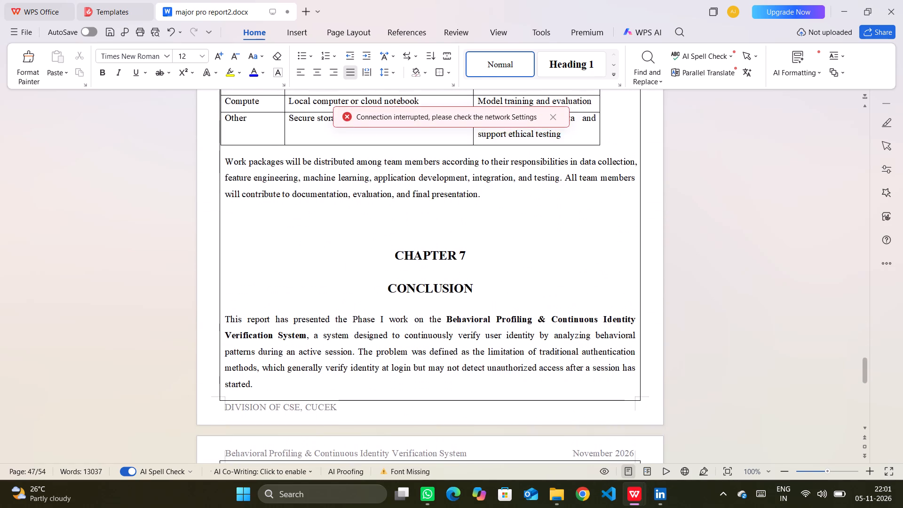
{"action": "scroll", "coordinate": [355, 297], "scroll_direction": "up", "scroll_amount": 3}
{"action": "scroll", "coordinate": [355, 297], "scroll_direction": "down", "scroll_amount": 2}
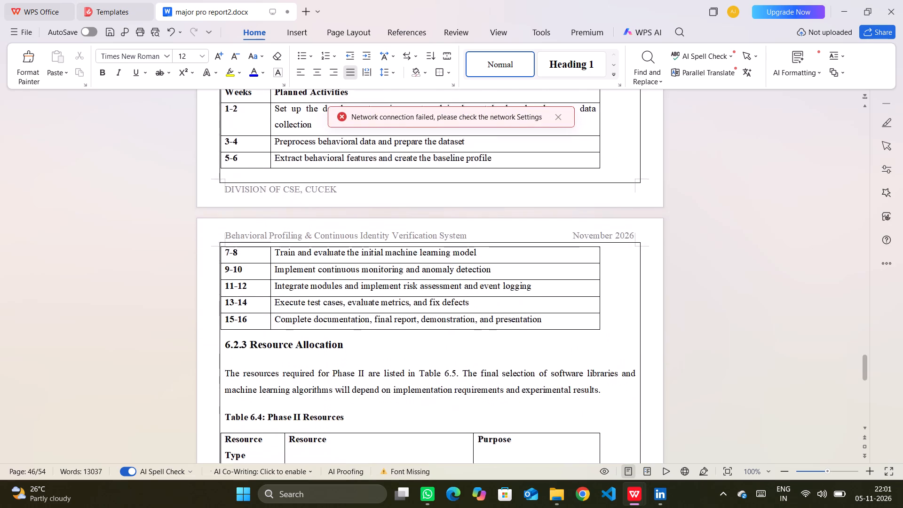
{"action": "scroll", "coordinate": [355, 297], "scroll_direction": "down", "scroll_amount": 1}
{"action": "scroll", "coordinate": [423, 320], "scroll_direction": "down", "scroll_amount": 2}
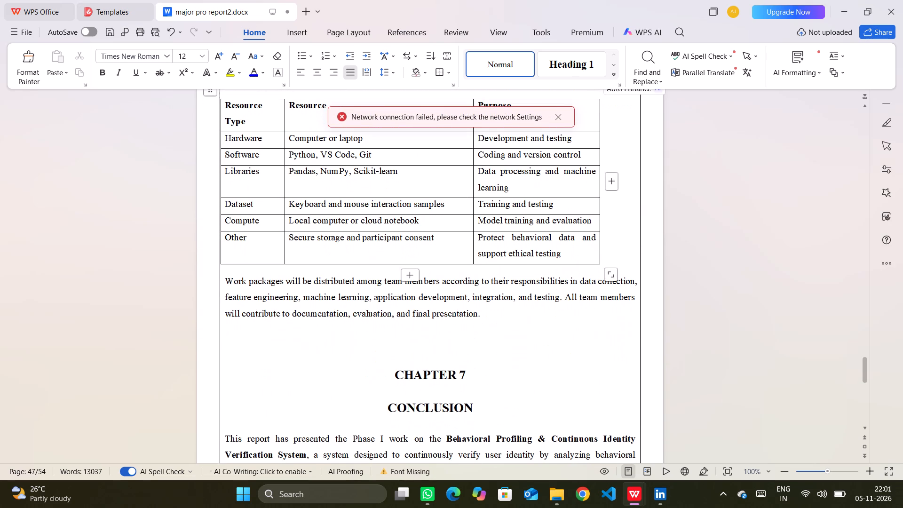
{"action": "left_click", "coordinate": [395, 379]}
{"action": "key", "text": "Return"}
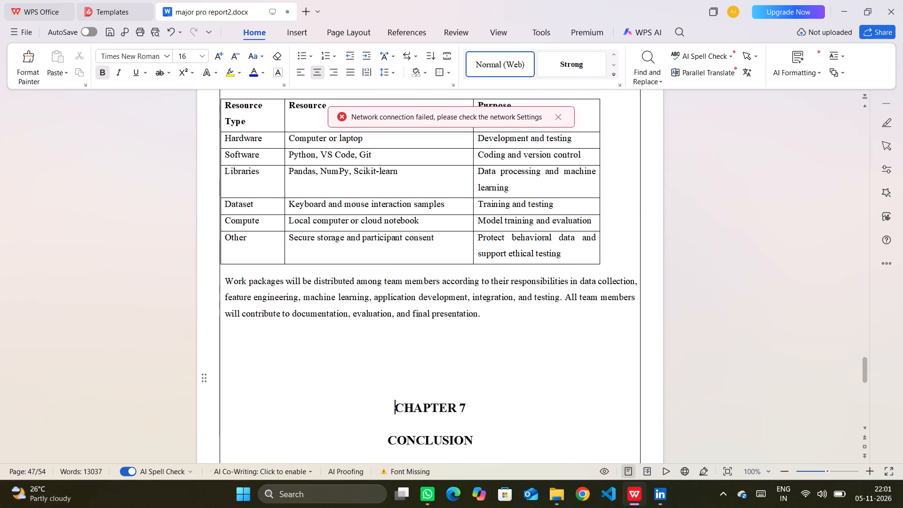
{"action": "key", "text": "Return"}
{"action": "key", "text": "Return"}
{"action": "key", "text": "Return"}
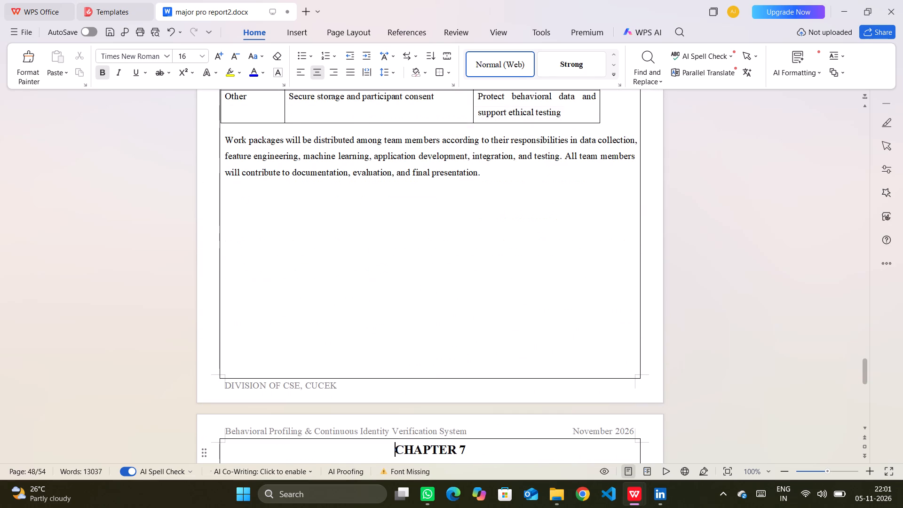
Add six blank lines above the 6.2.2 Timeline and Milestones heading so Table 6.3 starts on the next page.
{"action": "scroll", "coordinate": [395, 379], "scroll_direction": "up", "scroll_amount": 4}
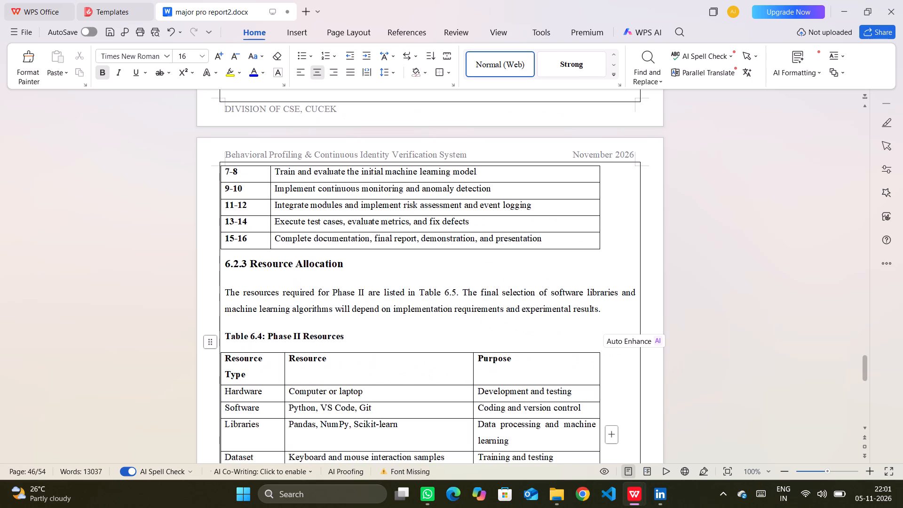
{"action": "scroll", "coordinate": [224, 265], "scroll_direction": "up", "scroll_amount": 2}
{"action": "scroll", "coordinate": [262, 216], "scroll_direction": "up", "scroll_amount": 1}
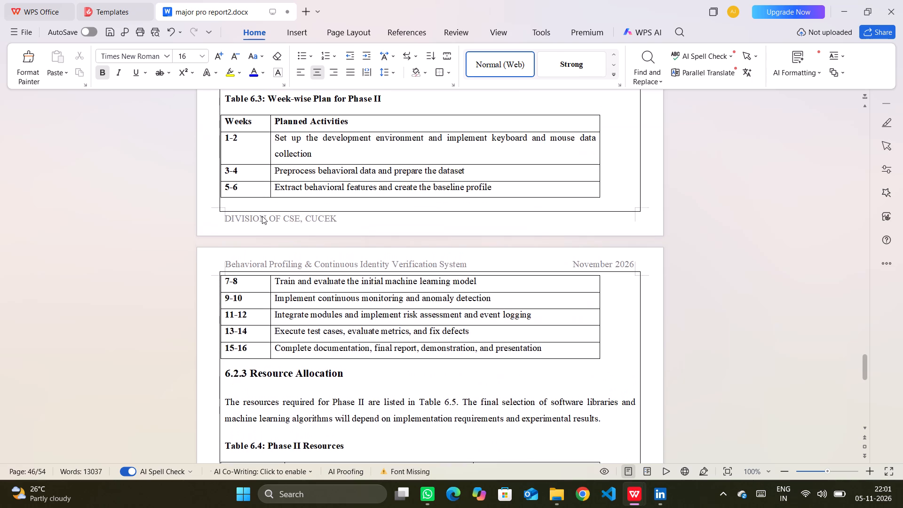
{"action": "scroll", "coordinate": [262, 216], "scroll_direction": "up", "scroll_amount": 1}
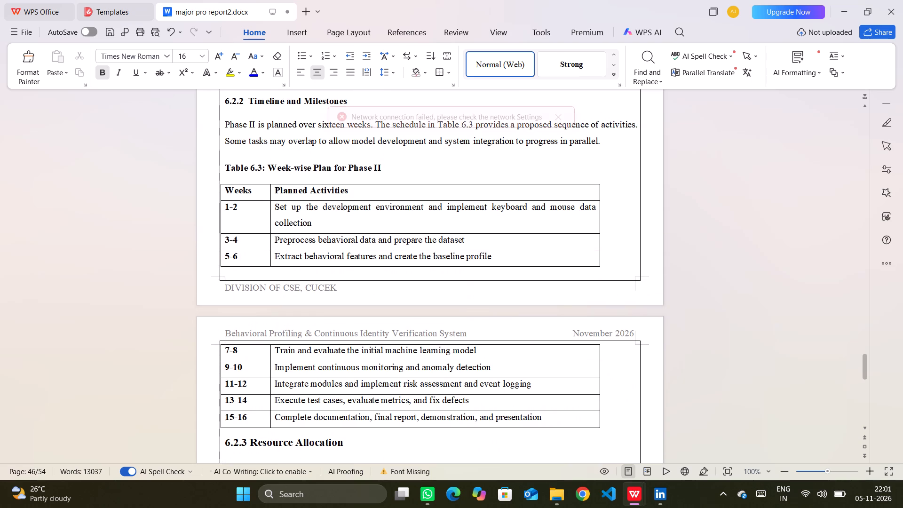
{"action": "left_click", "coordinate": [226, 100]}
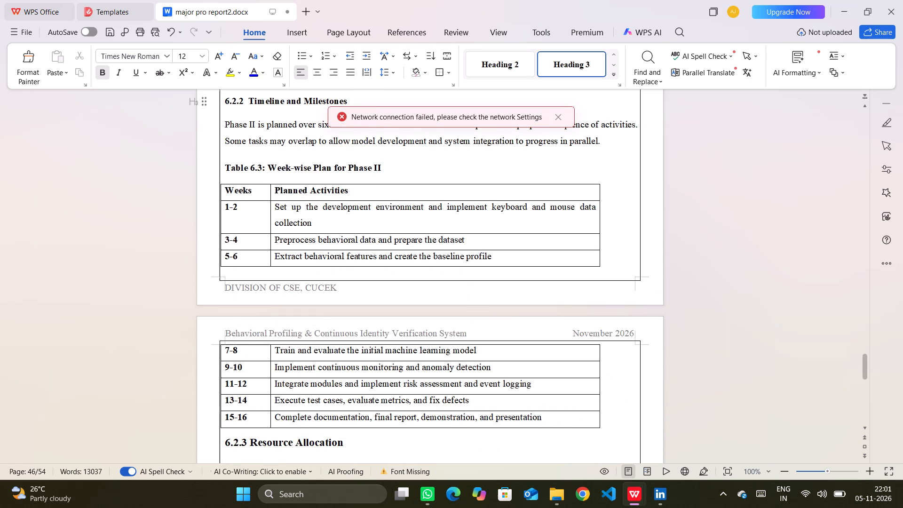
{"action": "key", "text": "Return"}
{"action": "key", "text": "Return"}
{"action": "key", "text": "Return"}
{"action": "key", "text": "Return"}
{"action": "key", "text": "Return"}
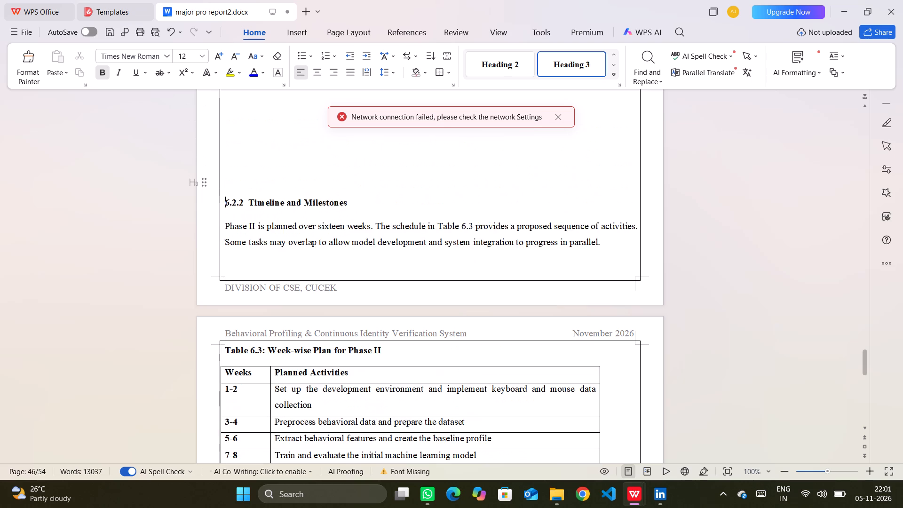
{"action": "key", "text": "Return"}
{"action": "key", "text": "Return"}
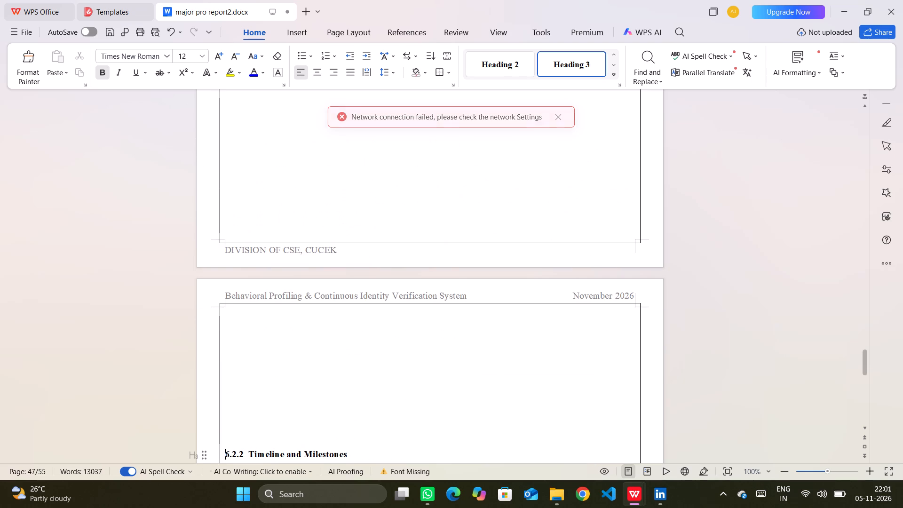
{"action": "left_click", "coordinate": [229, 437]}
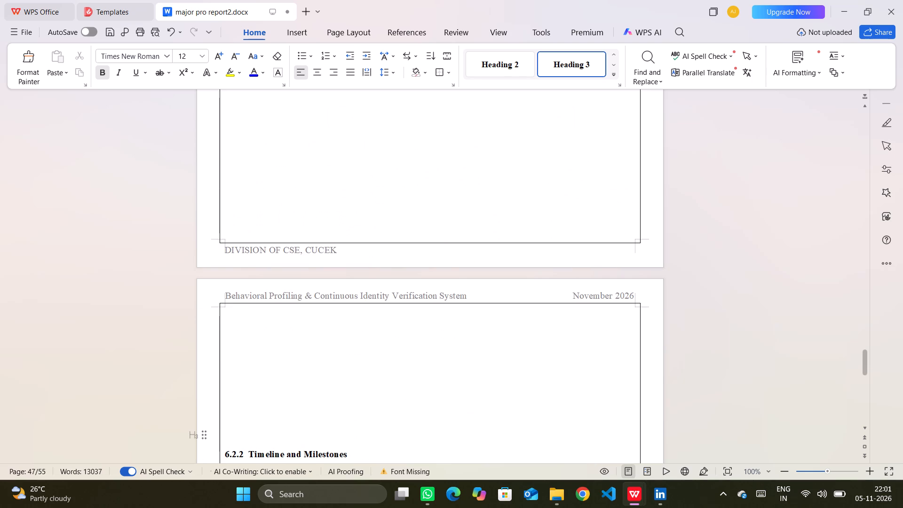
{"action": "key", "text": "BackSpace"}
Cut the 6.2.2 Timeline and Milestones heading together with its paragraph from above the Table 6.3 caption.
{"action": "scroll", "coordinate": [343, 461], "scroll_direction": "down", "scroll_amount": 2}
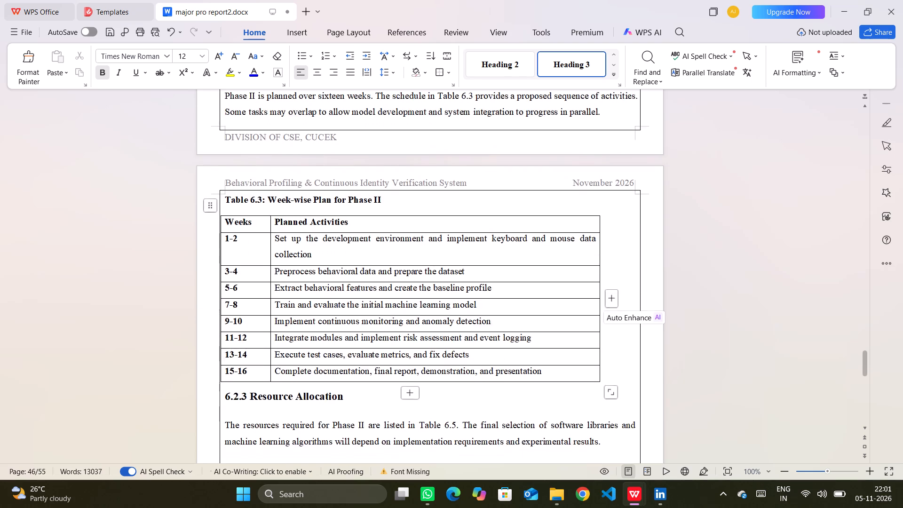
{"action": "scroll", "coordinate": [343, 461], "scroll_direction": "down", "scroll_amount": 3}
{"action": "scroll", "coordinate": [343, 461], "scroll_direction": "up", "scroll_amount": 2}
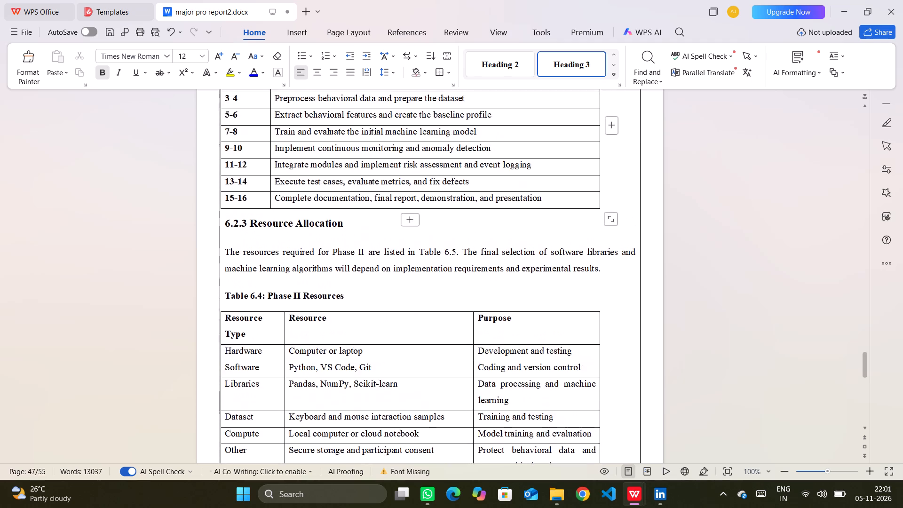
{"action": "scroll", "coordinate": [343, 461], "scroll_direction": "up", "scroll_amount": 1}
{"action": "scroll", "coordinate": [243, 401], "scroll_direction": "up", "scroll_amount": 2}
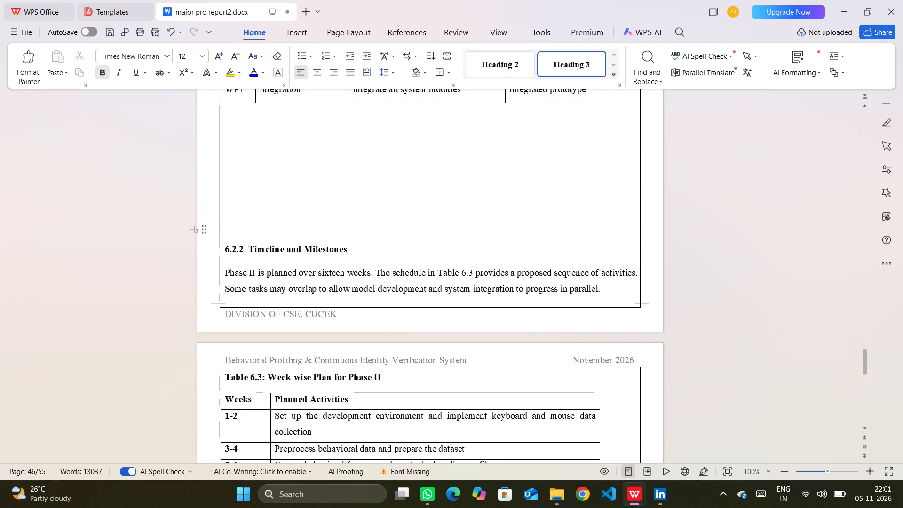
{"action": "left_click_drag", "start_coordinate": [225, 249], "coordinate": [482, 283]}
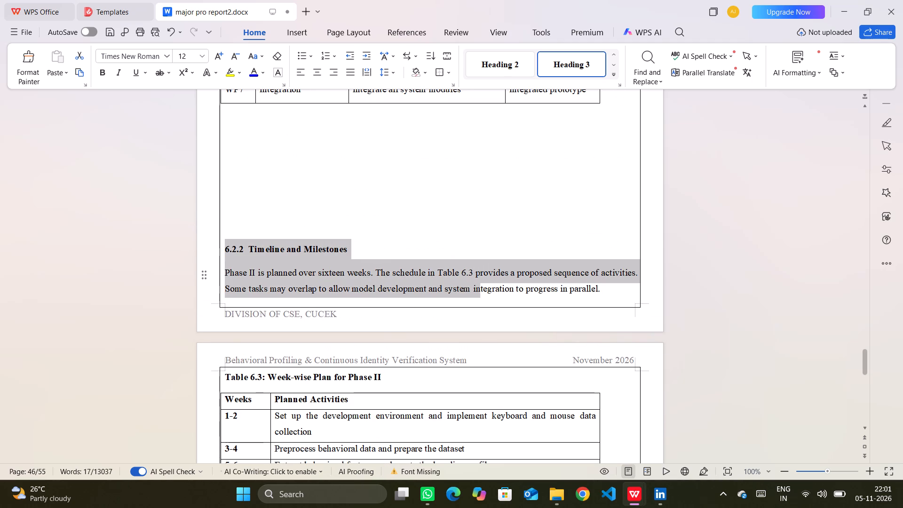
{"action": "left_click_drag", "start_coordinate": [482, 283], "coordinate": [556, 287]}
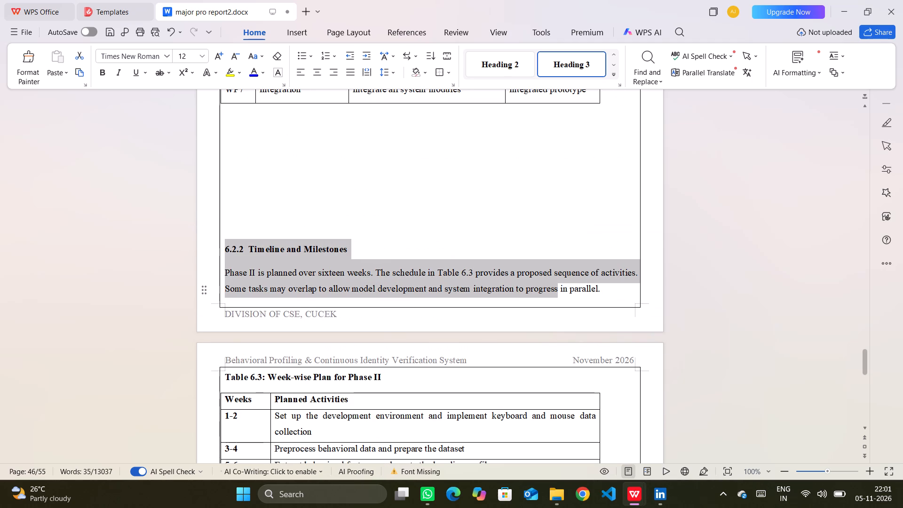
{"action": "left_click_drag", "start_coordinate": [556, 287], "coordinate": [590, 285]}
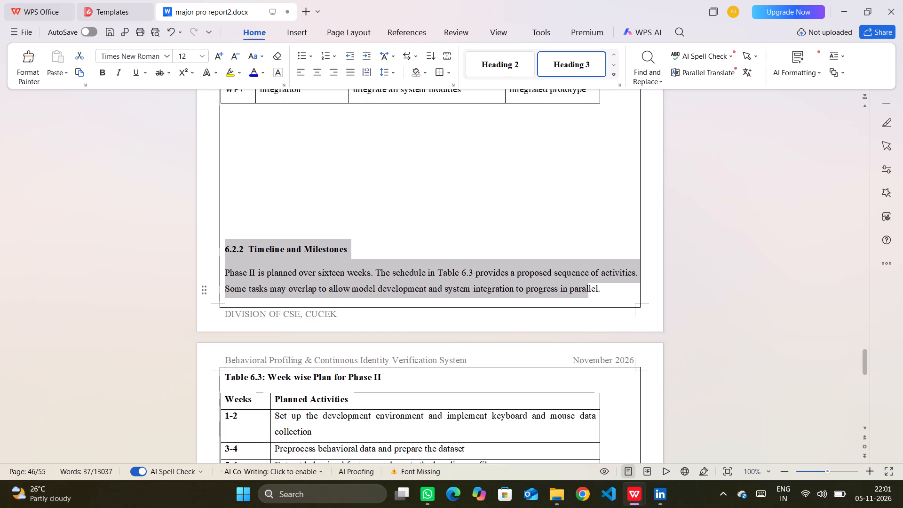
{"action": "left_click_drag", "start_coordinate": [590, 285], "coordinate": [599, 287]}
{"action": "left_click_drag", "start_coordinate": [599, 287], "coordinate": [600, 287]}
{"action": "key", "text": "ctrl+x"}
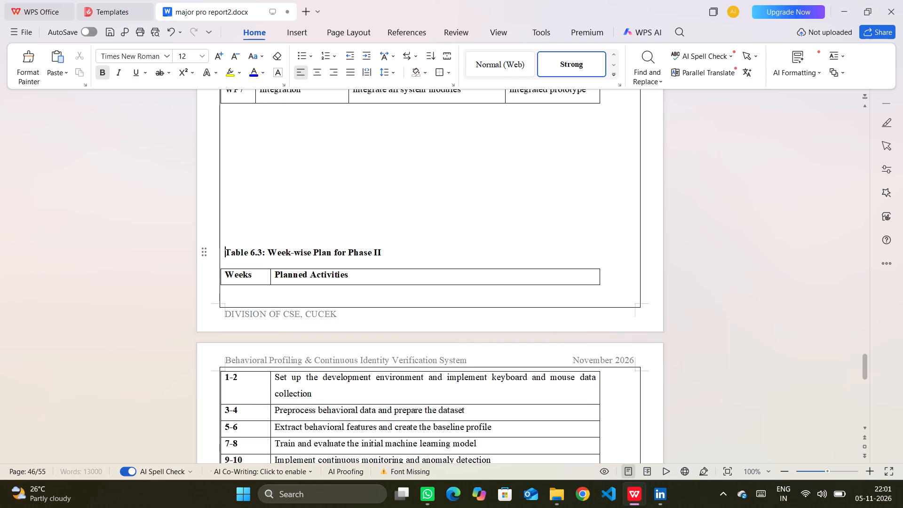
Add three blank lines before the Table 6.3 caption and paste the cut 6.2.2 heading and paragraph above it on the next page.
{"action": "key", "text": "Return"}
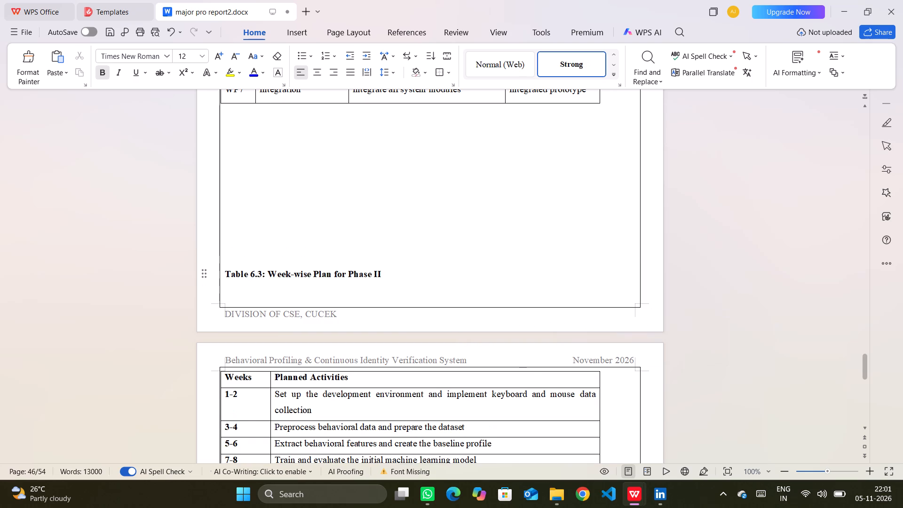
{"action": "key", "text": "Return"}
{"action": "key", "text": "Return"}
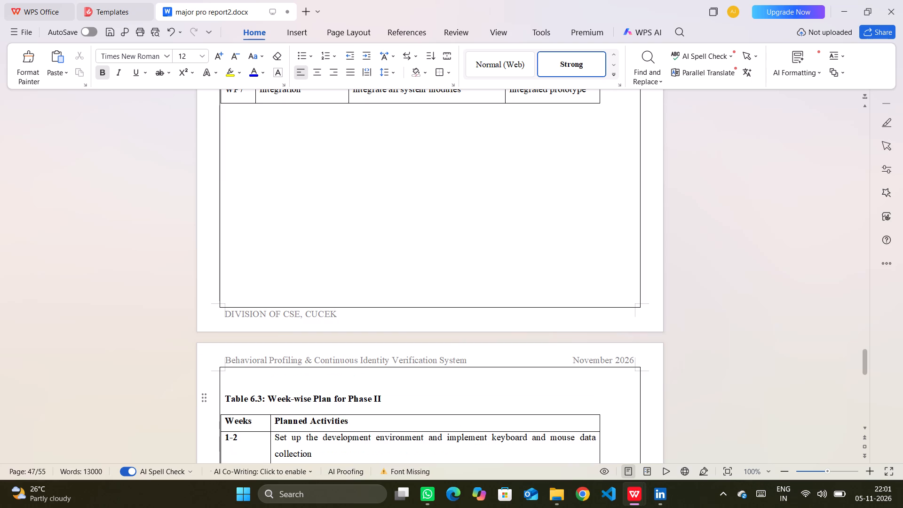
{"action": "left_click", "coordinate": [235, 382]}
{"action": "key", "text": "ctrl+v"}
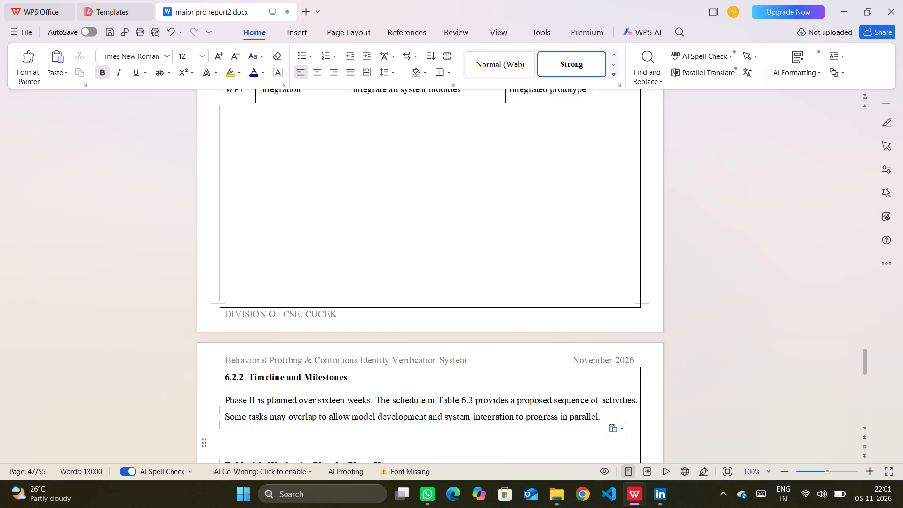
Examine the page layout from the 6.2.2 heading through Table 6.3, section 6.2.3 and Table 6.4 to the work packages paragraph.
{"action": "scroll", "coordinate": [253, 405], "scroll_direction": "down", "scroll_amount": 1}
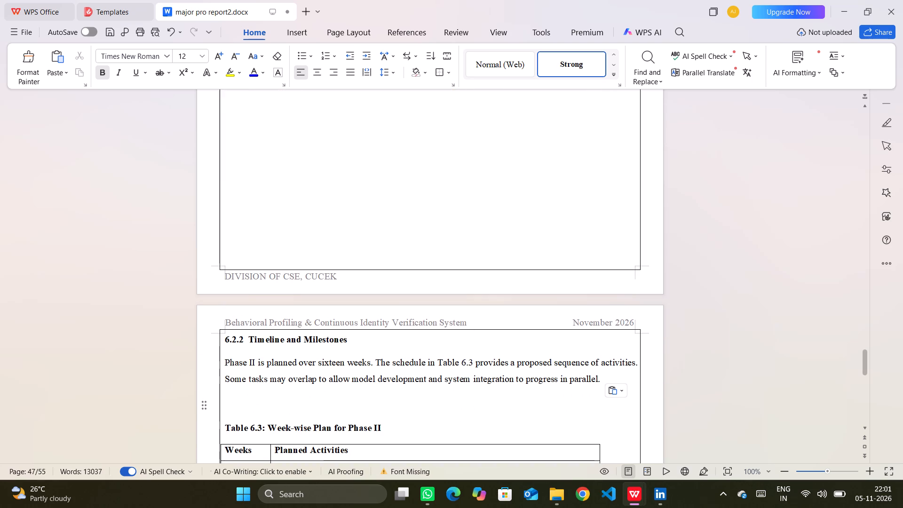
{"action": "scroll", "coordinate": [253, 405], "scroll_direction": "up", "scroll_amount": 1}
{"action": "scroll", "coordinate": [253, 405], "scroll_direction": "down", "scroll_amount": 1}
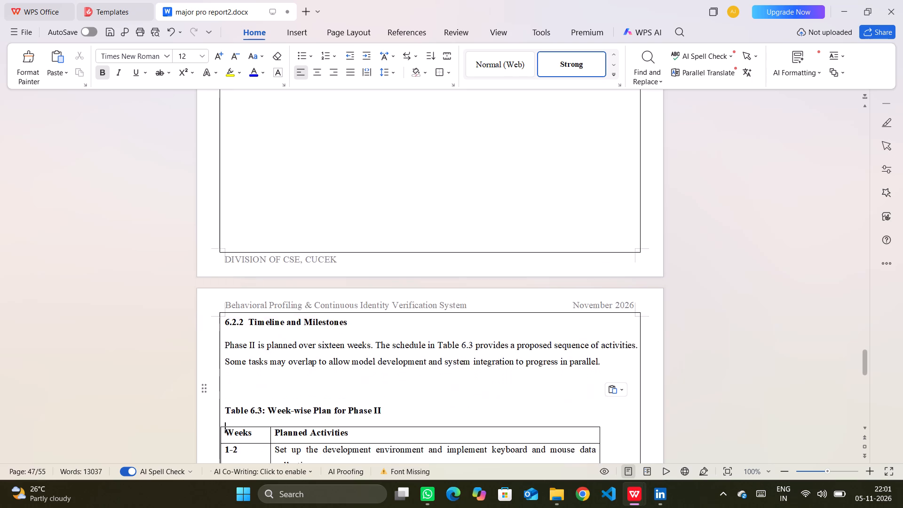
{"action": "scroll", "coordinate": [253, 405], "scroll_direction": "down", "scroll_amount": 4}
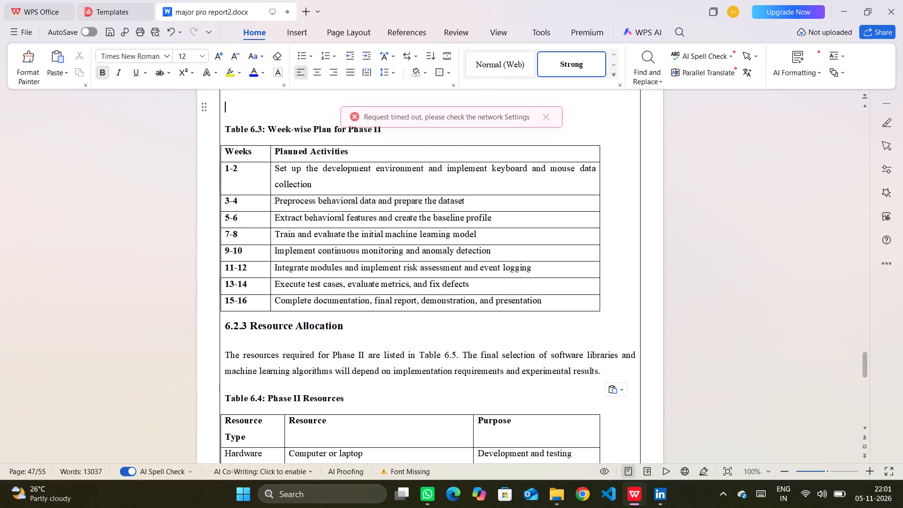
{"action": "scroll", "coordinate": [253, 405], "scroll_direction": "down", "scroll_amount": 3}
{"action": "scroll", "coordinate": [253, 405], "scroll_direction": "up", "scroll_amount": 1}
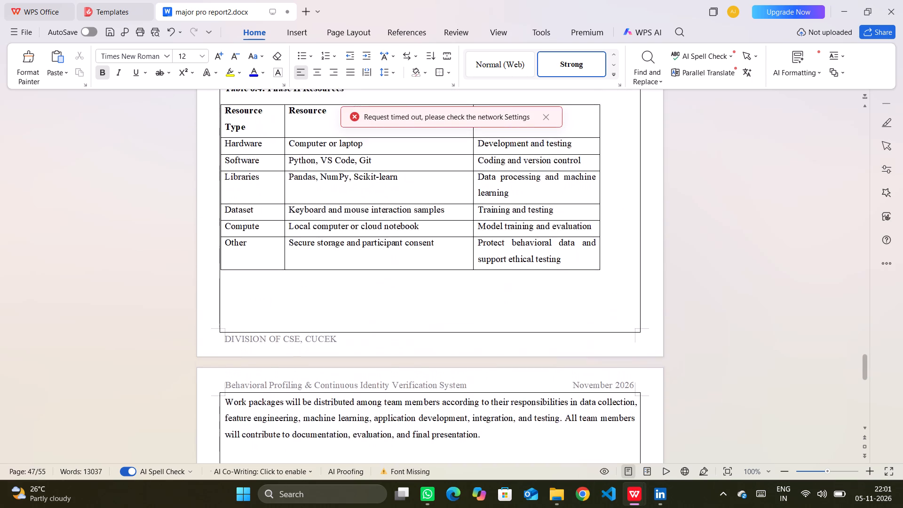
{"action": "scroll", "coordinate": [253, 405], "scroll_direction": "up", "scroll_amount": 3}
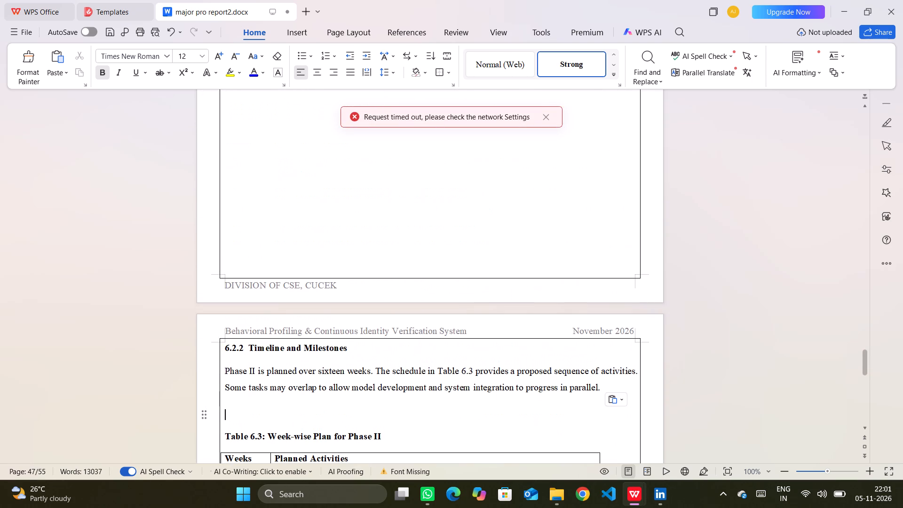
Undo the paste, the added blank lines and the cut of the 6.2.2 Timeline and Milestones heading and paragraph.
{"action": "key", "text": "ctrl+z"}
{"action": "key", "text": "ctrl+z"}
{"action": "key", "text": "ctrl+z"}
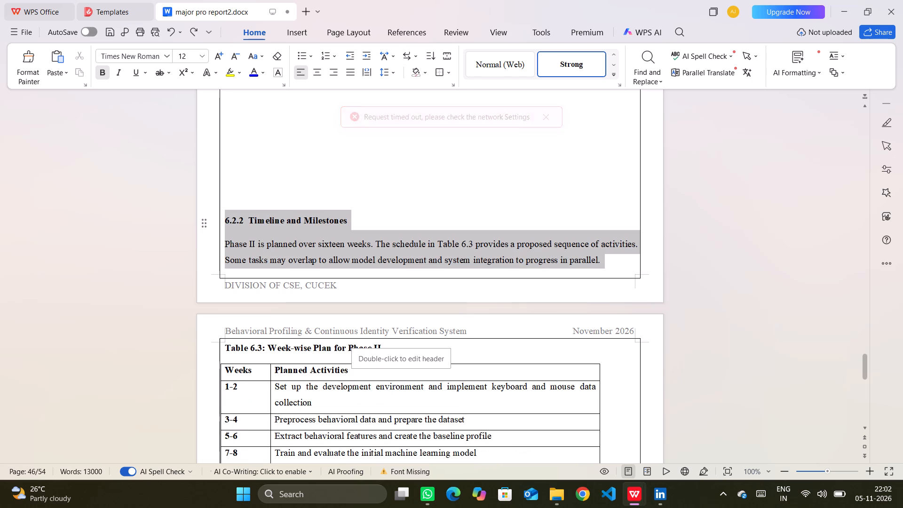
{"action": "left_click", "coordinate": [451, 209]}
Examine Chapter 6's page layout from its title page through Table 6.1 to section 6.2 and the Table 6.2 work breakdown.
{"action": "scroll", "coordinate": [451, 209], "scroll_direction": "up", "scroll_amount": 5}
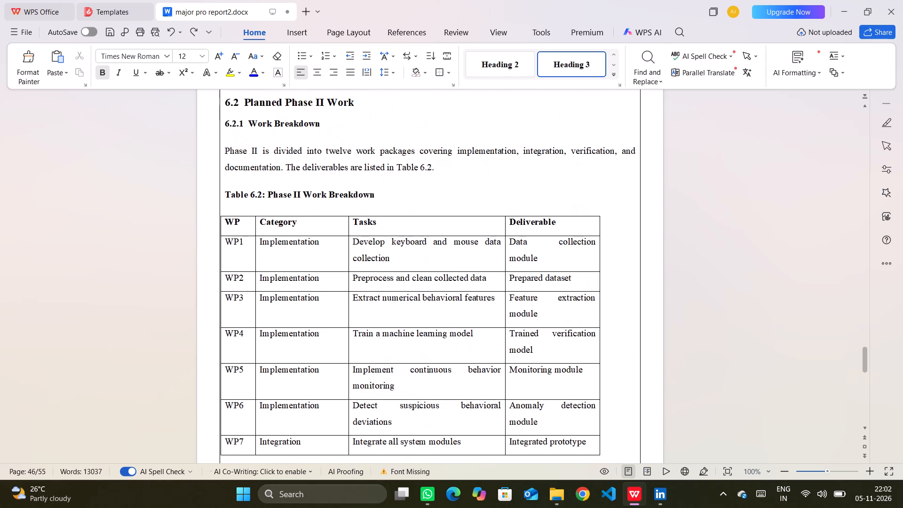
{"action": "scroll", "coordinate": [451, 209], "scroll_direction": "up", "scroll_amount": 3}
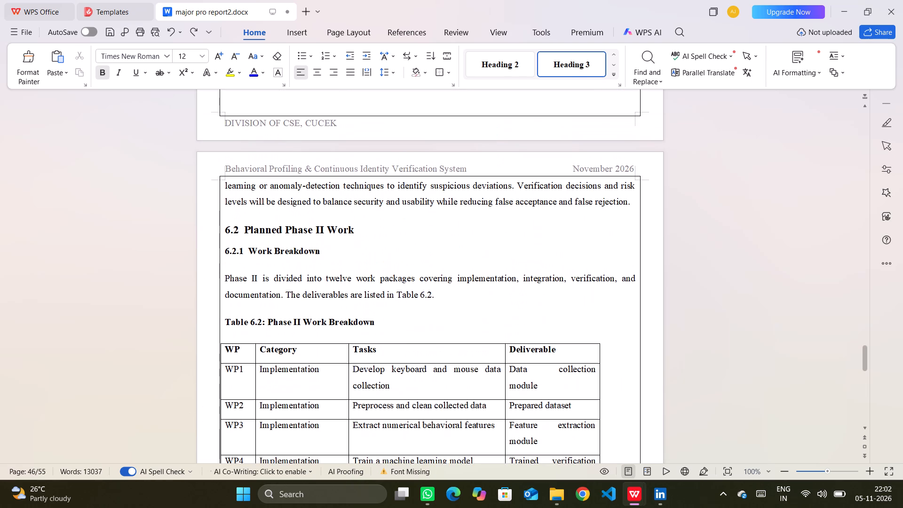
{"action": "scroll", "coordinate": [400, 210], "scroll_direction": "up", "scroll_amount": 3}
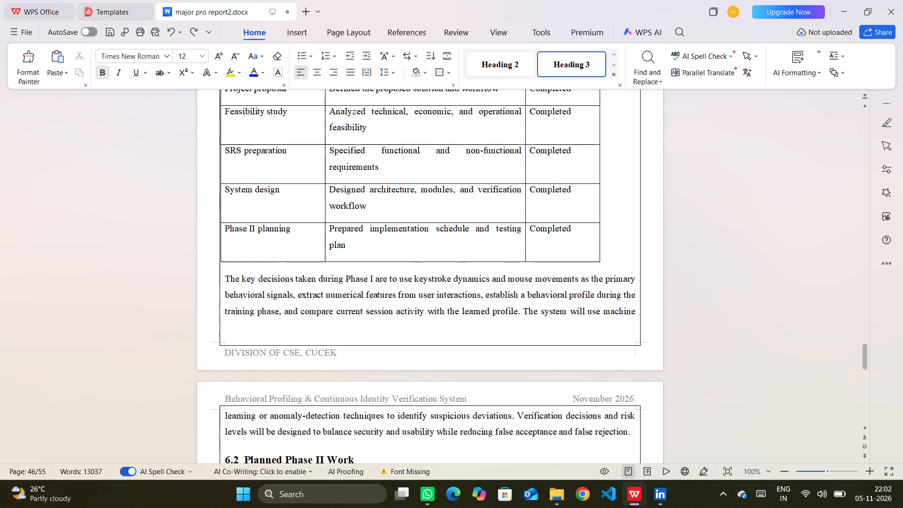
{"action": "scroll", "coordinate": [400, 210], "scroll_direction": "up", "scroll_amount": 4}
{"action": "scroll", "coordinate": [400, 210], "scroll_direction": "down", "scroll_amount": 2}
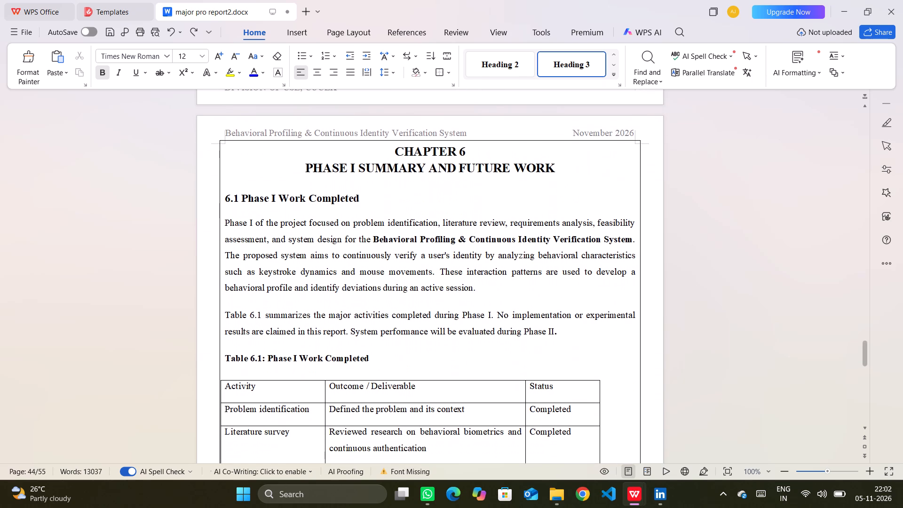
{"action": "scroll", "coordinate": [400, 210], "scroll_direction": "down", "scroll_amount": 3}
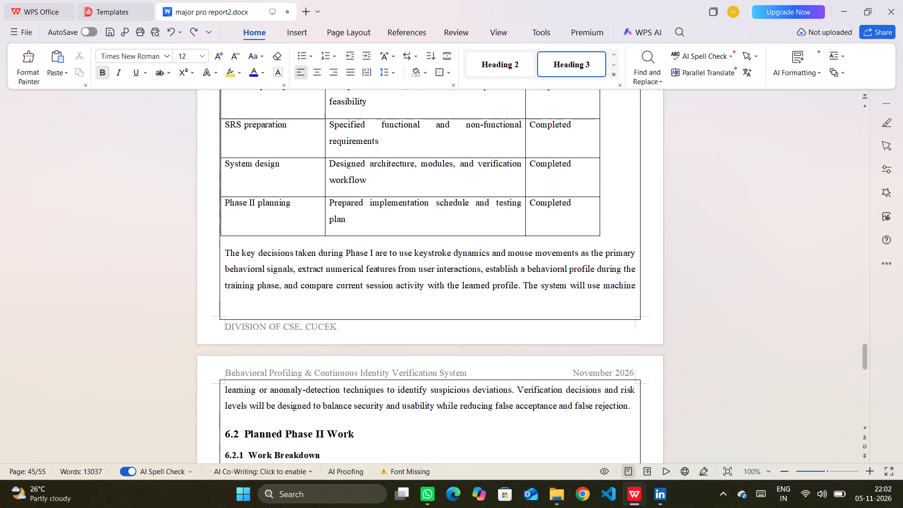
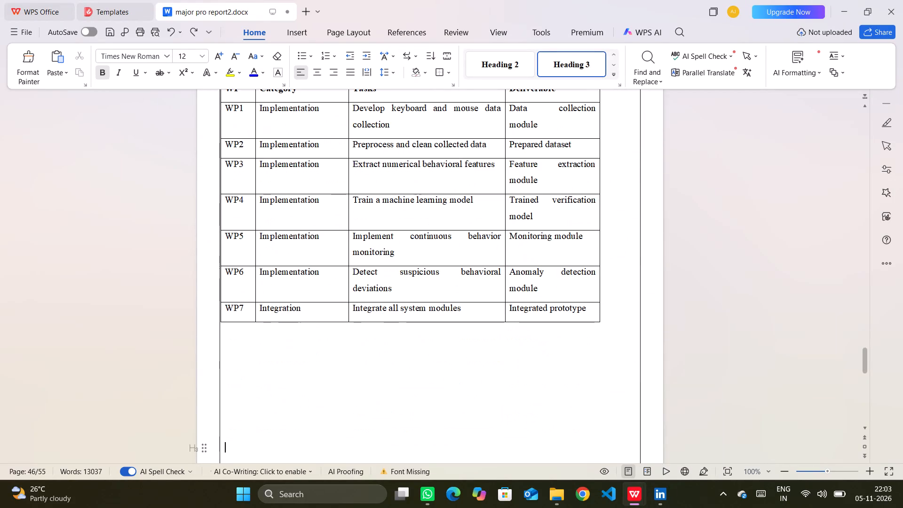
Examine the page layout from Table 6.2 through the 6.2.2 heading and Table 6.3 to section 6.2.3 and Table 6.4.
{"action": "scroll", "coordinate": [623, 255], "scroll_direction": "up", "scroll_amount": 2}
{"action": "scroll", "coordinate": [623, 255], "scroll_direction": "down", "scroll_amount": 1}
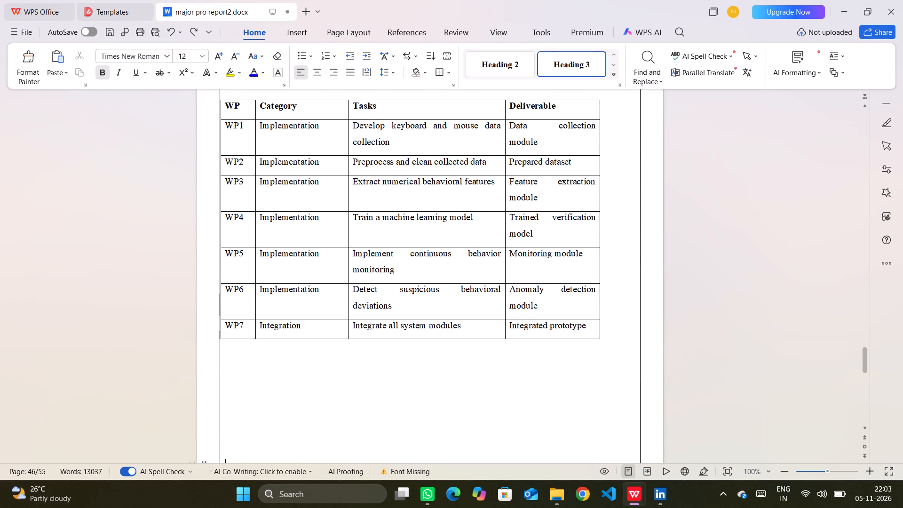
{"action": "scroll", "coordinate": [623, 255], "scroll_direction": "down", "scroll_amount": 7}
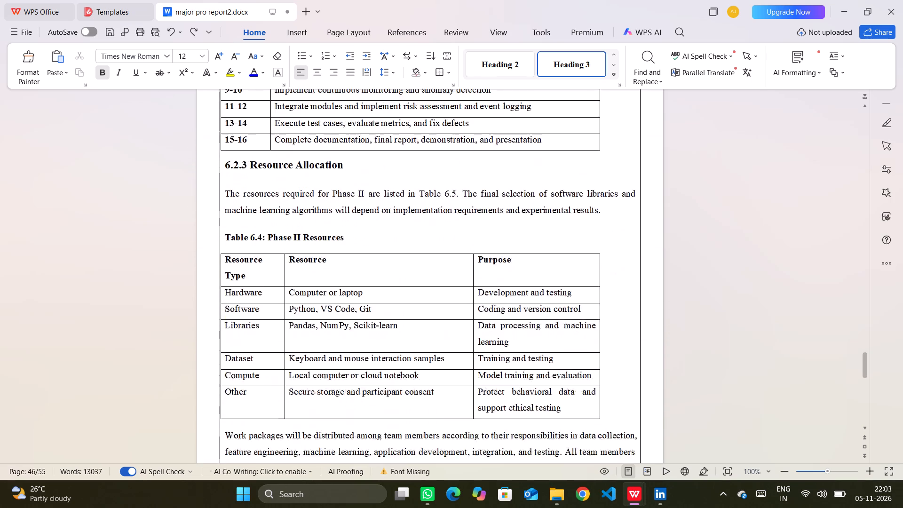
{"action": "scroll", "coordinate": [623, 255], "scroll_direction": "down", "scroll_amount": 2}
{"action": "scroll", "coordinate": [623, 255], "scroll_direction": "up", "scroll_amount": 5}
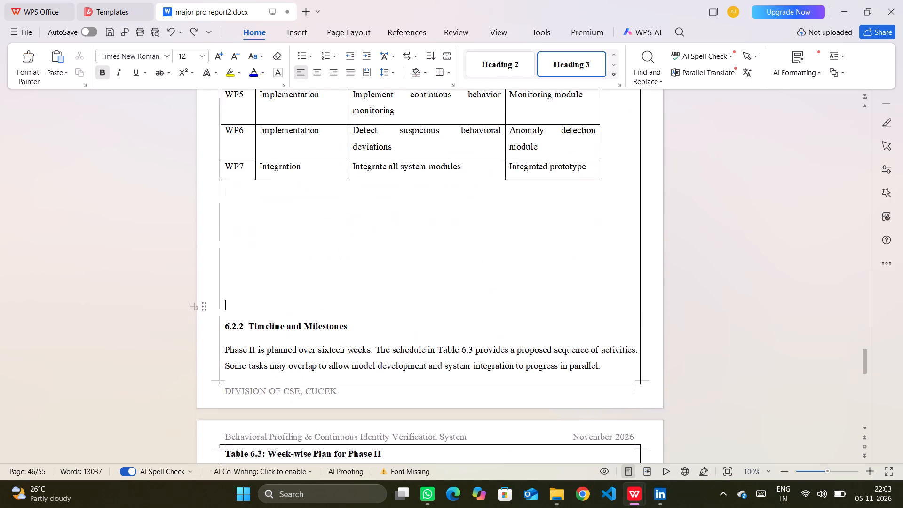
{"action": "scroll", "coordinate": [623, 255], "scroll_direction": "up", "scroll_amount": 2}
{"action": "scroll", "coordinate": [623, 255], "scroll_direction": "down", "scroll_amount": 2}
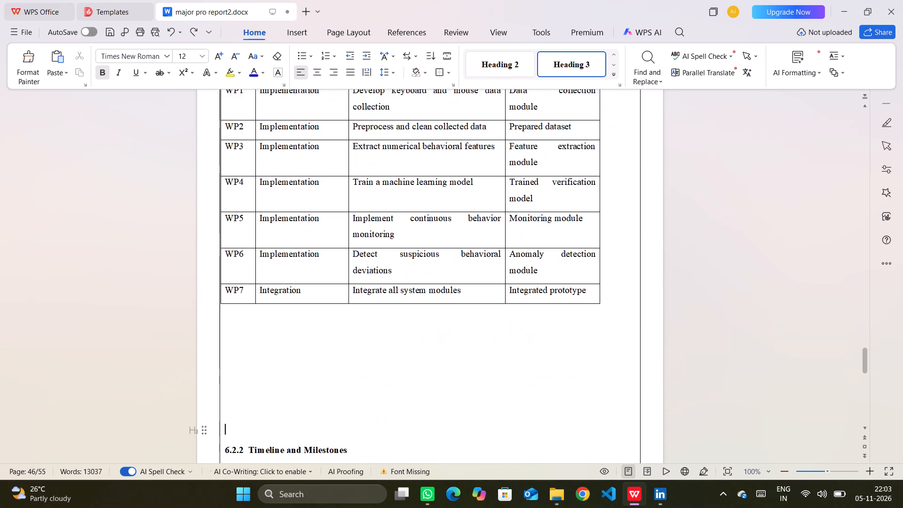
{"action": "scroll", "coordinate": [623, 255], "scroll_direction": "down", "scroll_amount": 2}
{"action": "scroll", "coordinate": [623, 255], "scroll_direction": "up", "scroll_amount": 1}
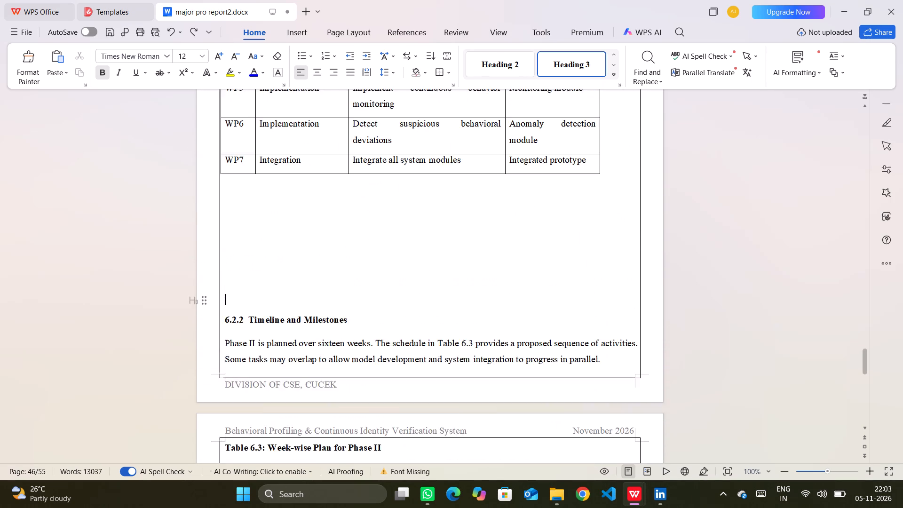
{"action": "scroll", "coordinate": [623, 255], "scroll_direction": "up", "scroll_amount": 2}
{"action": "scroll", "coordinate": [623, 255], "scroll_direction": "down", "scroll_amount": 3}
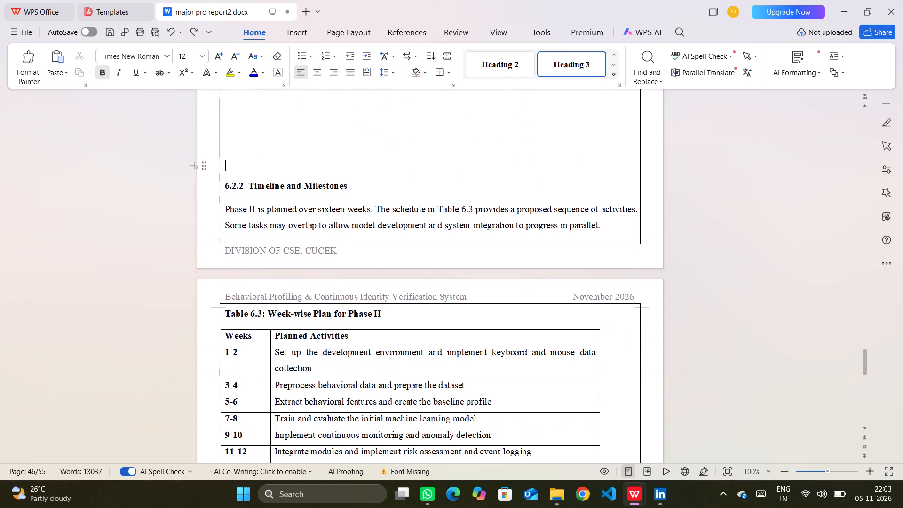
{"action": "scroll", "coordinate": [623, 255], "scroll_direction": "down", "scroll_amount": 4}
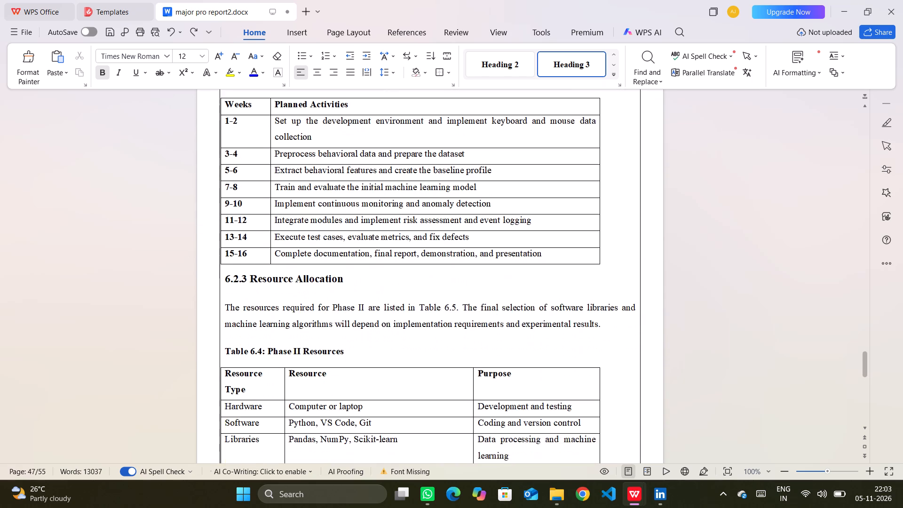
Move the 6.2.2 Timeline and Milestones heading and paragraph to the next page, above the Table 6.3 caption, adding three line breaks before the caption.
{"action": "scroll", "coordinate": [623, 255], "scroll_direction": "up", "scroll_amount": 3}
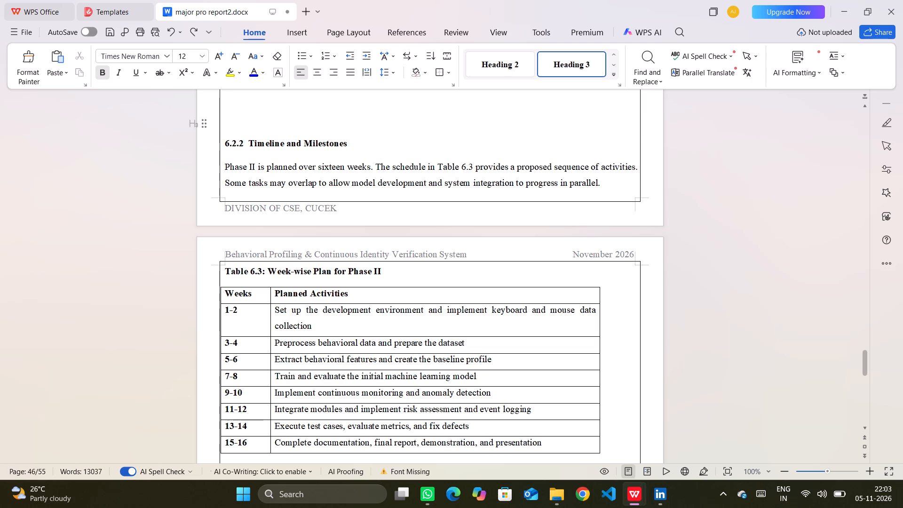
{"action": "left_click_drag", "start_coordinate": [602, 186], "coordinate": [296, 145]}
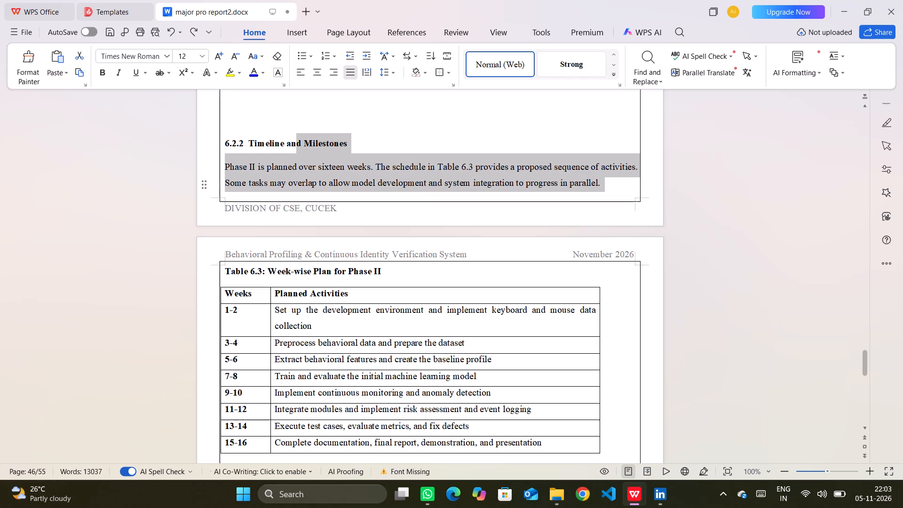
{"action": "left_click_drag", "start_coordinate": [296, 145], "coordinate": [194, 143]}
{"action": "key", "text": "ctrl+x"}
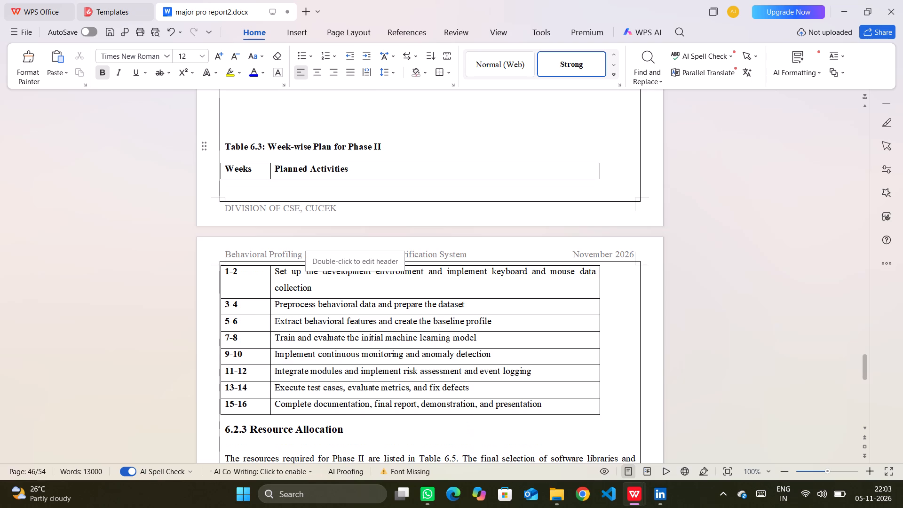
{"action": "key", "text": "Return"}
{"action": "key", "text": "Return"}
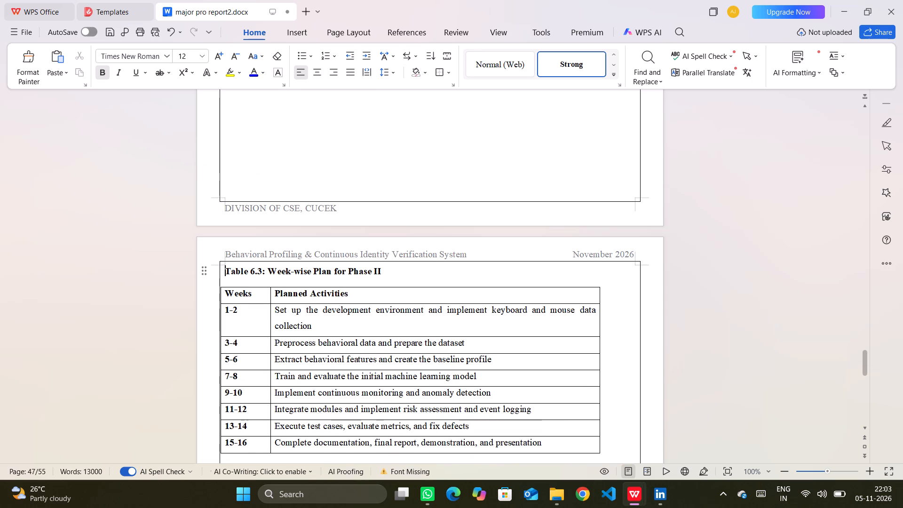
{"action": "key", "text": "Return"}
{"action": "key", "text": "Up"}
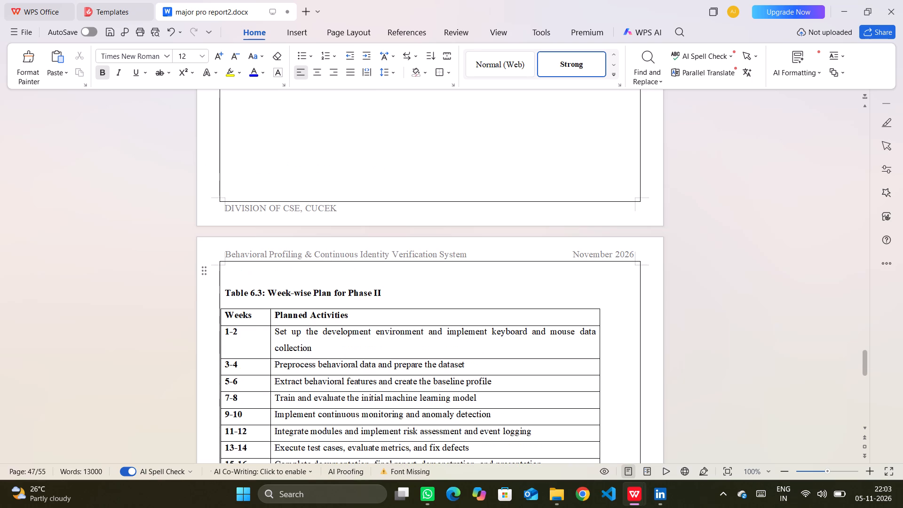
{"action": "key", "text": "ctrl+v"}
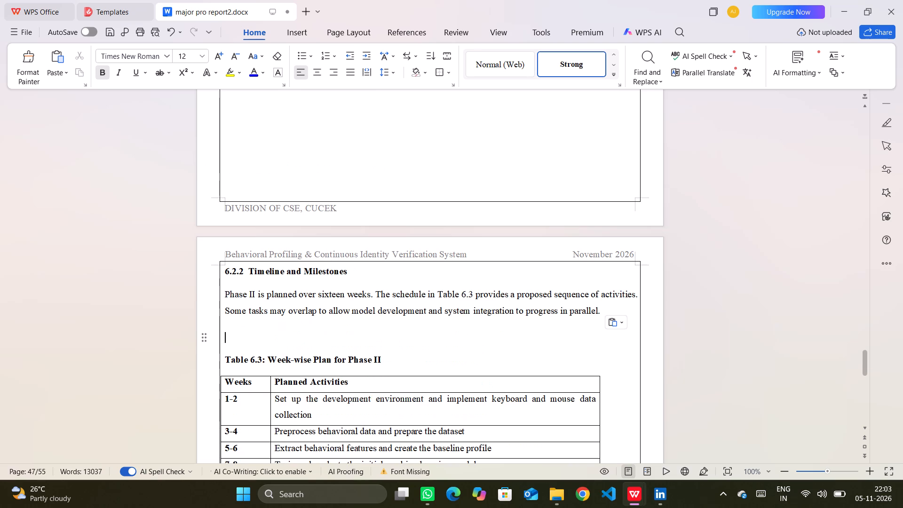
Widen the last column of Table 6.4 and of Table 6.3 out to the text's right margin.
{"action": "scroll", "coordinate": [378, 373], "scroll_direction": "down", "scroll_amount": 5}
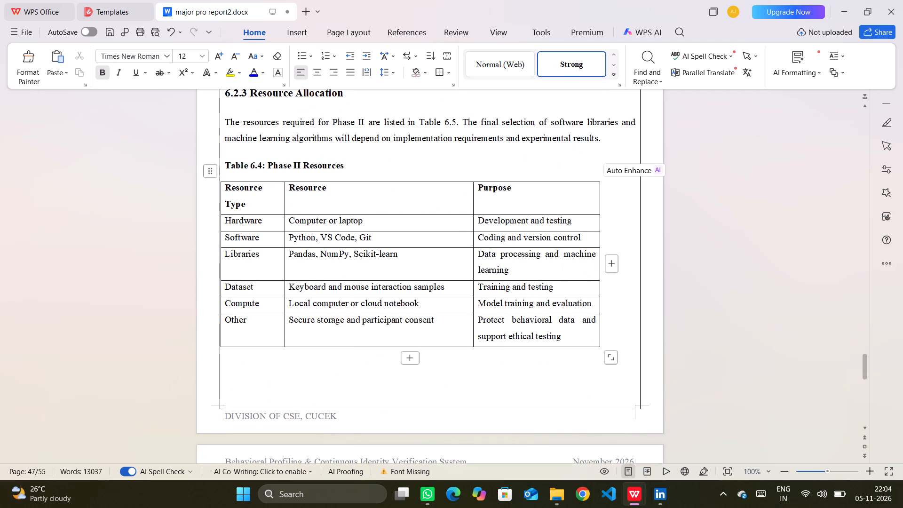
{"action": "left_click_drag", "start_coordinate": [599, 268], "coordinate": [636, 265]}
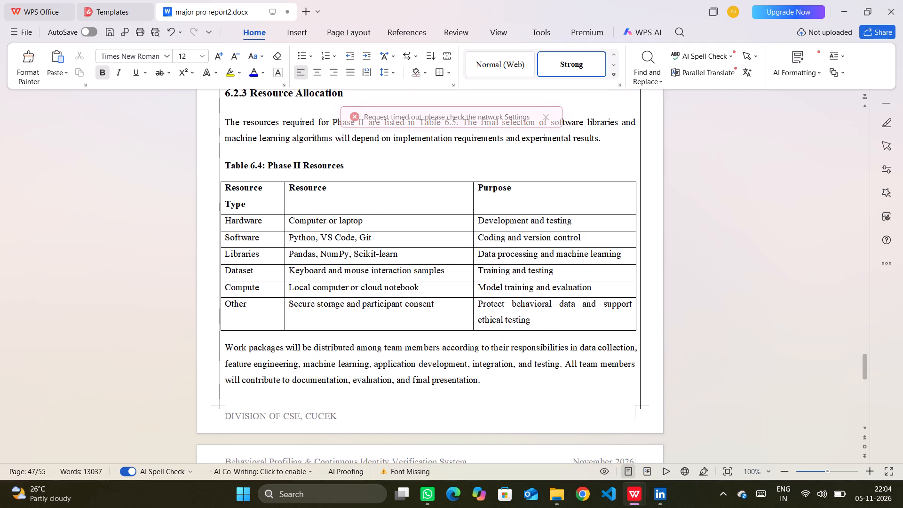
{"action": "scroll", "coordinate": [526, 264], "scroll_direction": "up", "scroll_amount": 2}
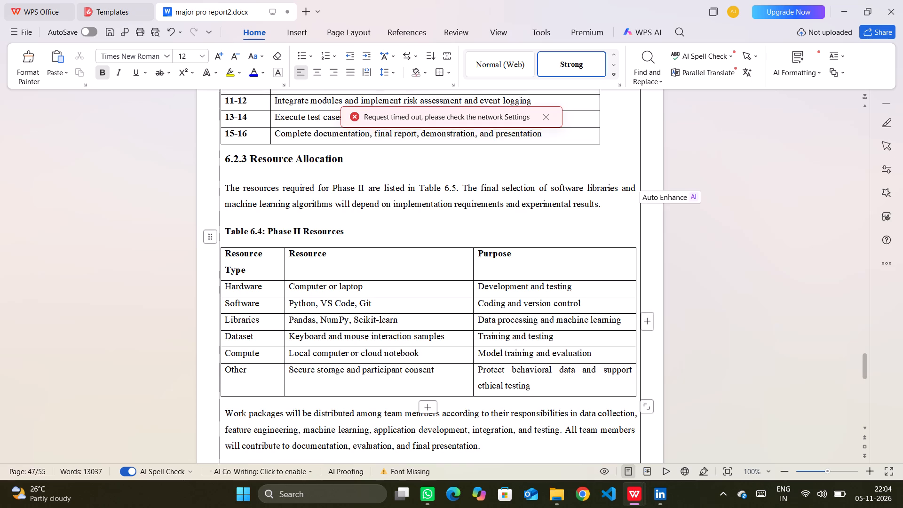
{"action": "scroll", "coordinate": [526, 264], "scroll_direction": "up", "scroll_amount": 1}
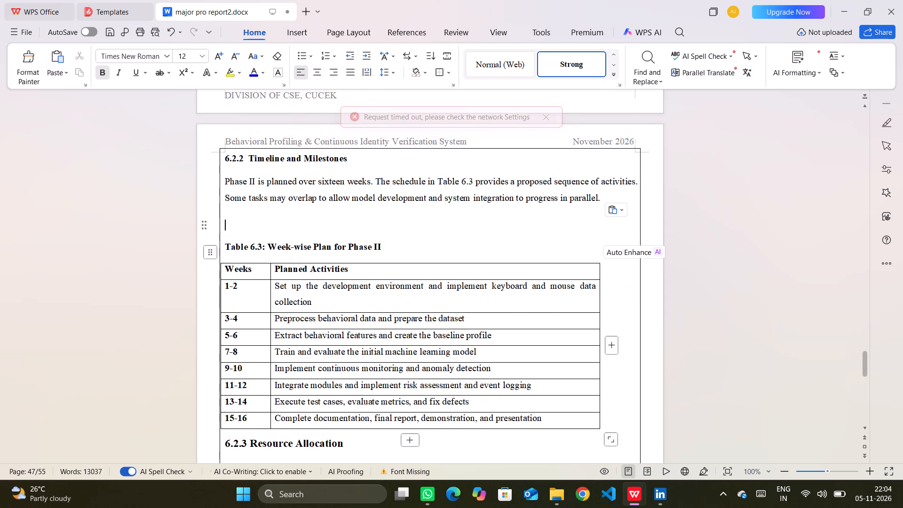
{"action": "left_click_drag", "start_coordinate": [599, 324], "coordinate": [634, 323]}
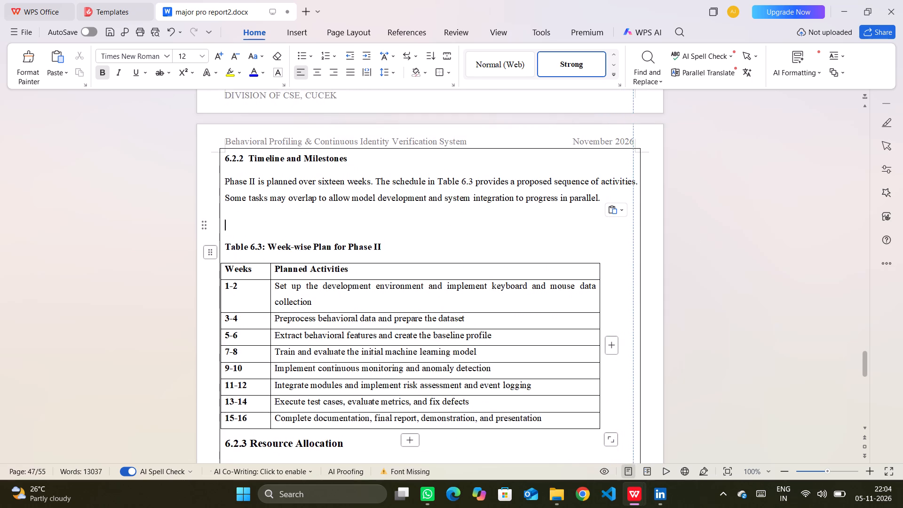
{"action": "left_click_drag", "start_coordinate": [634, 323], "coordinate": [638, 323]}
Set 1.5 line spacing and justified alignment from the 6.2.2 heading through the work packages paragraph below Table 6.4.
{"action": "scroll", "coordinate": [578, 325], "scroll_direction": "down", "scroll_amount": 4}
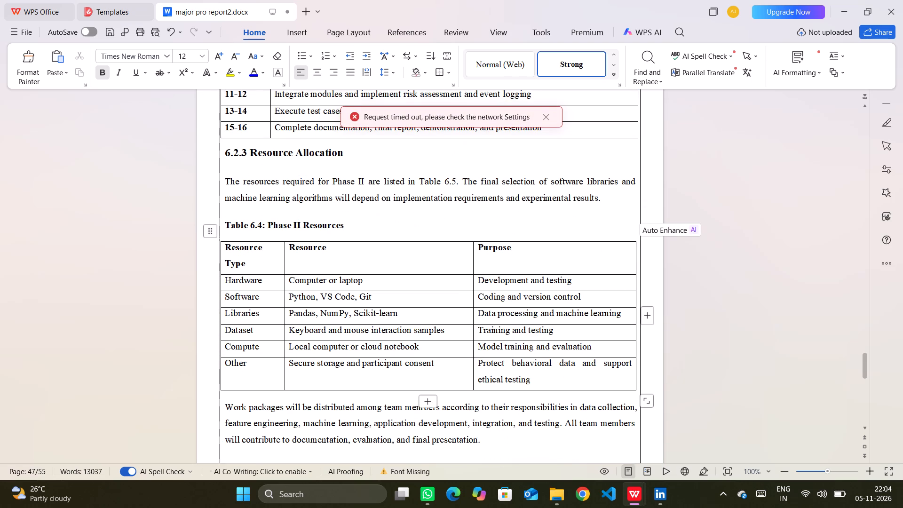
{"action": "scroll", "coordinate": [510, 294], "scroll_direction": "up", "scroll_amount": 3}
{"action": "scroll", "coordinate": [309, 229], "scroll_direction": "up", "scroll_amount": 1}
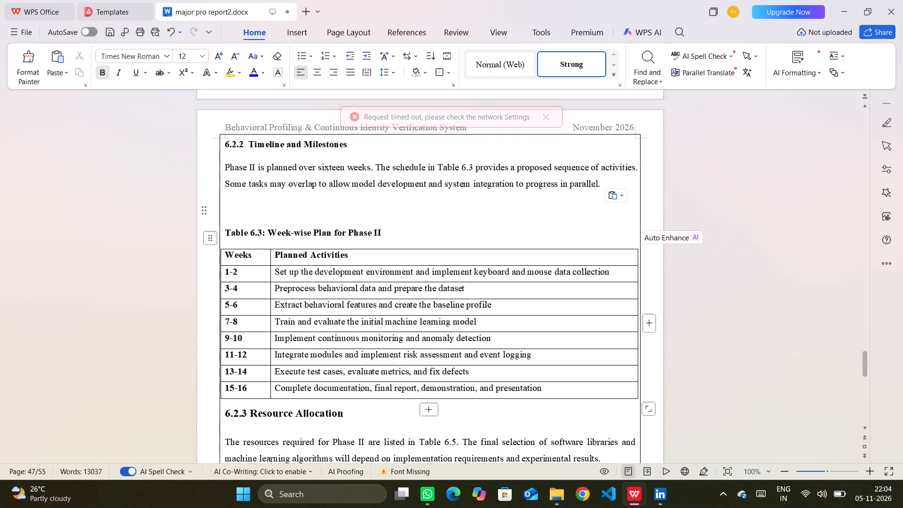
{"action": "scroll", "coordinate": [309, 229], "scroll_direction": "up", "scroll_amount": 1}
{"action": "left_click_drag", "start_coordinate": [225, 179], "coordinate": [277, 311]}
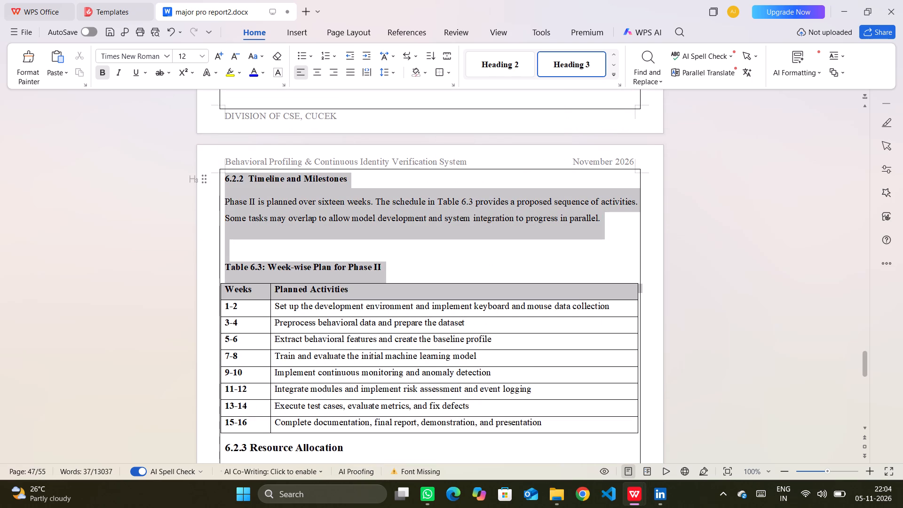
{"action": "left_click_drag", "start_coordinate": [277, 311], "coordinate": [307, 405]}
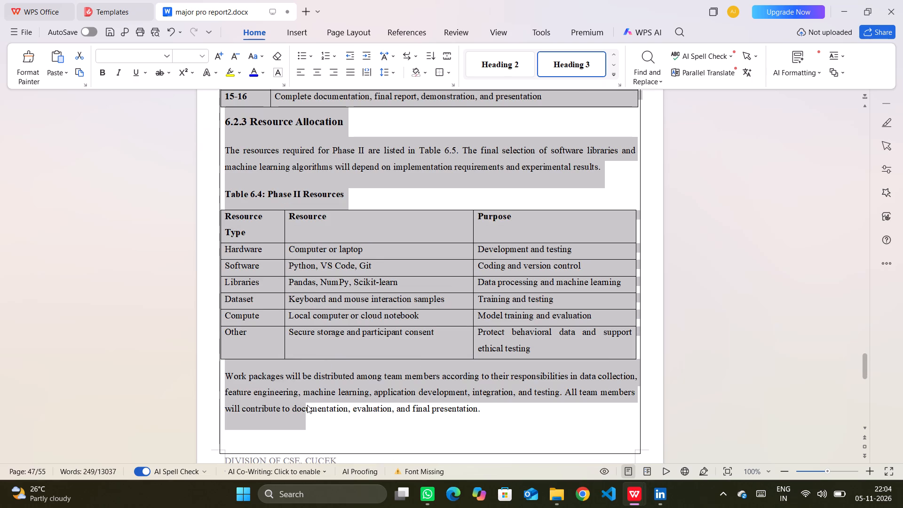
{"action": "left_click_drag", "start_coordinate": [307, 405], "coordinate": [485, 405]}
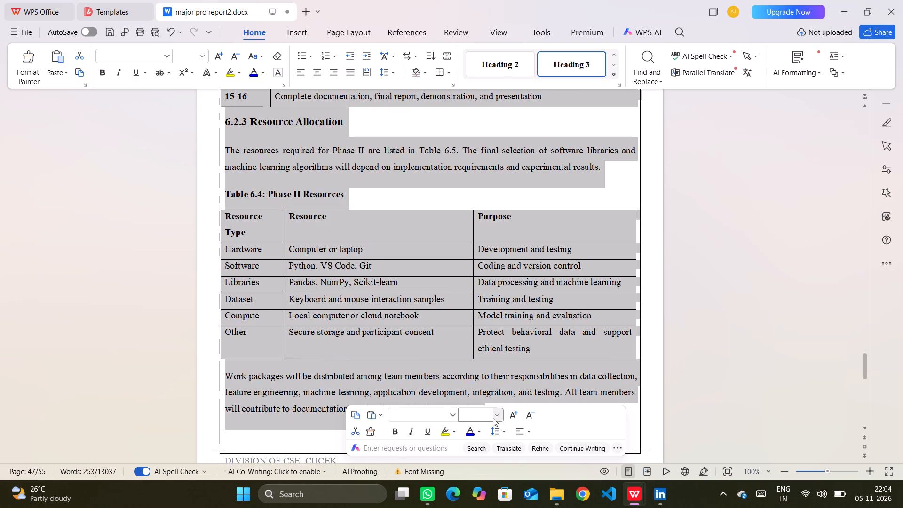
{"action": "left_click", "coordinate": [500, 426]}
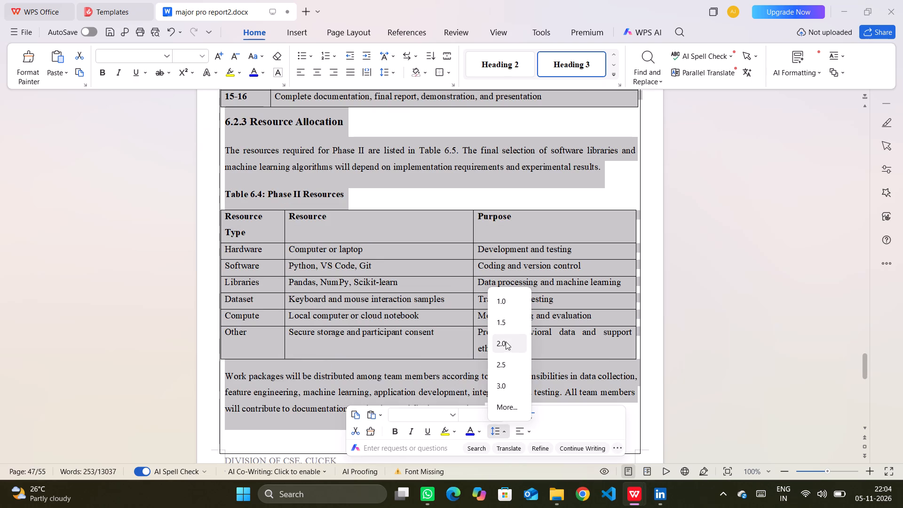
{"action": "left_click", "coordinate": [502, 325]}
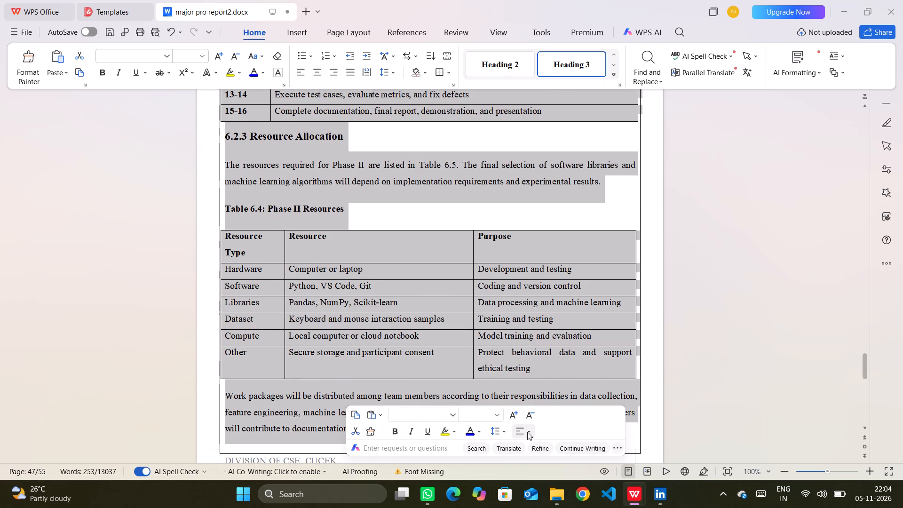
{"action": "left_click", "coordinate": [527, 432]}
{"action": "left_click", "coordinate": [540, 385]}
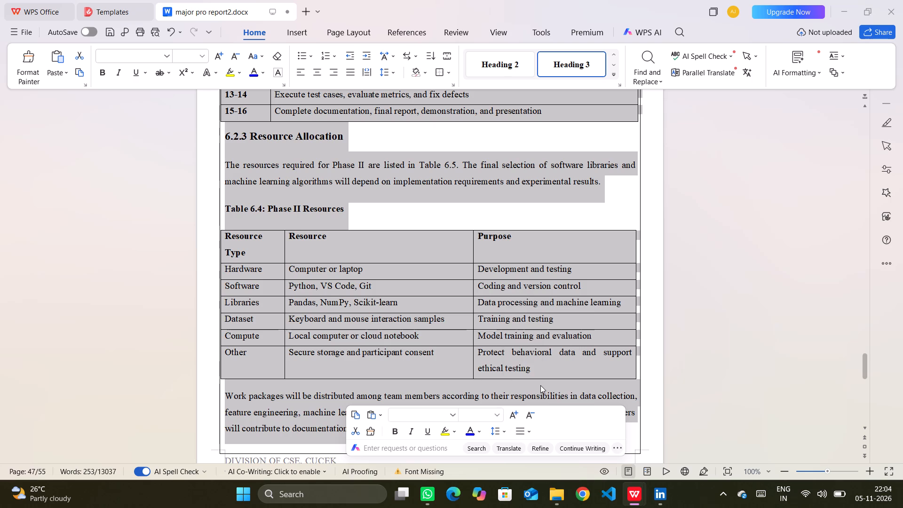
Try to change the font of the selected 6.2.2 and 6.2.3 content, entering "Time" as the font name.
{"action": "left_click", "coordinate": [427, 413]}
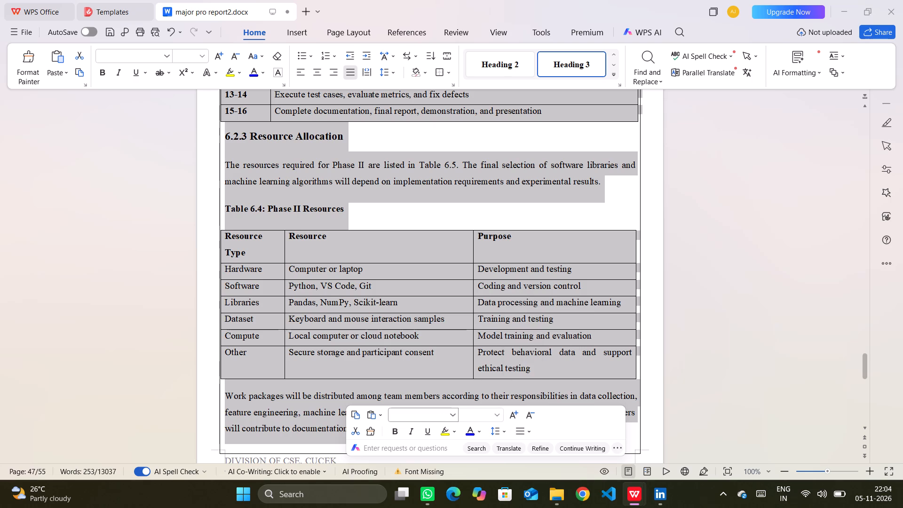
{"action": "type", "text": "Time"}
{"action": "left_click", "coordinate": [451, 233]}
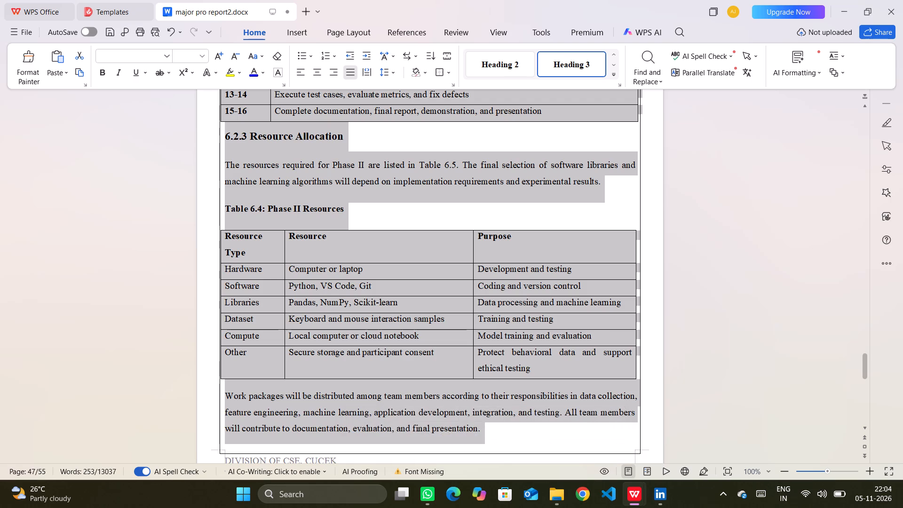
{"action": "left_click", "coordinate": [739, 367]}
Delete the blank line between the 6.2.2 paragraph and the Table 6.3 caption.
{"action": "scroll", "coordinate": [739, 367], "scroll_direction": "down", "scroll_amount": 1}
{"action": "scroll", "coordinate": [739, 367], "scroll_direction": "up", "scroll_amount": 1}
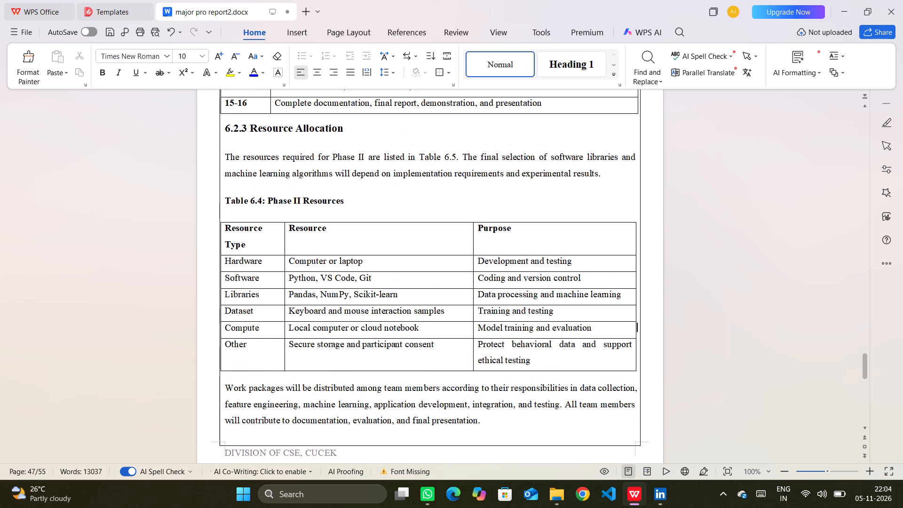
{"action": "scroll", "coordinate": [739, 367], "scroll_direction": "up", "scroll_amount": 3}
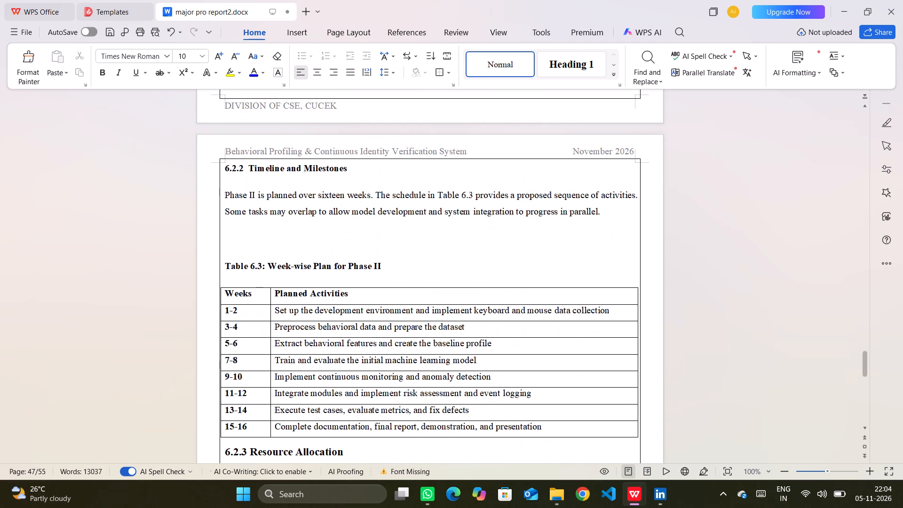
{"action": "left_click", "coordinate": [323, 248]}
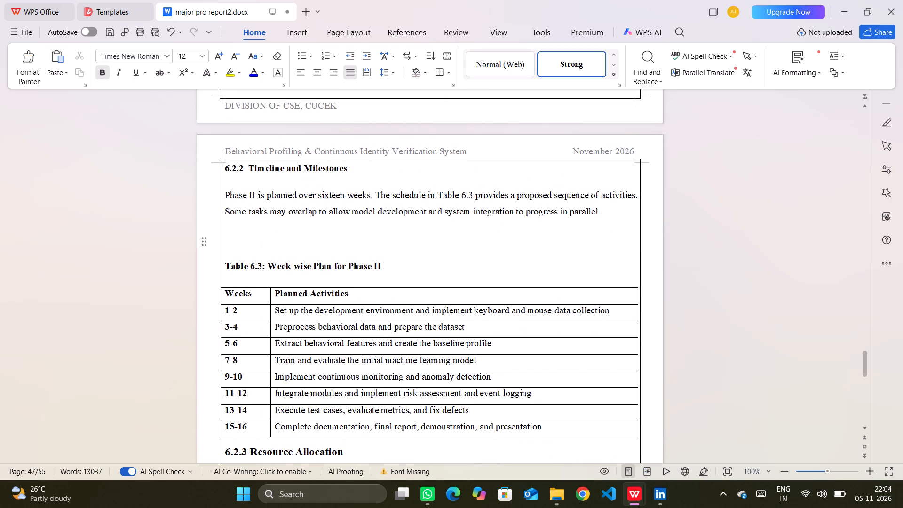
{"action": "key", "text": "BackSpace"}
Examine the page layout from the 6.2.2 heading through Tables 6.3 and 6.4 to the start of Chapter 7.
{"action": "scroll", "coordinate": [401, 254], "scroll_direction": "down", "scroll_amount": 1}
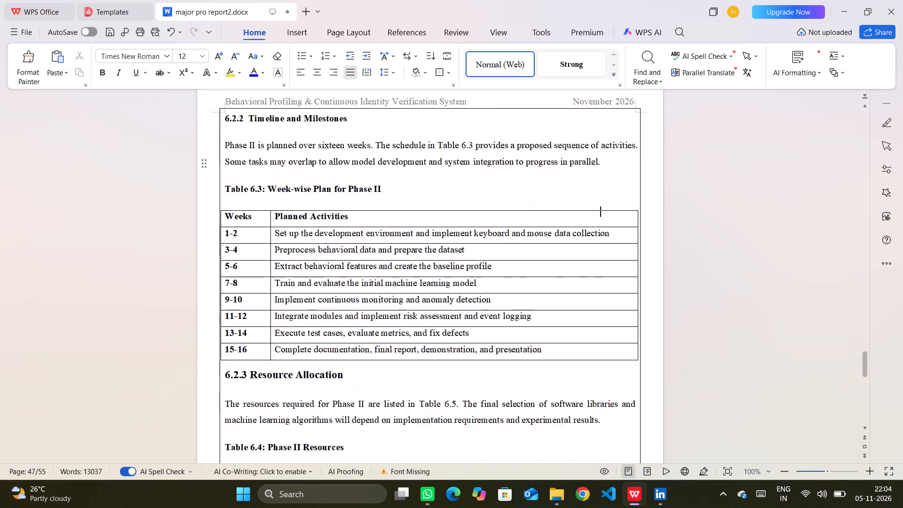
{"action": "scroll", "coordinate": [401, 254], "scroll_direction": "down", "scroll_amount": 3}
{"action": "scroll", "coordinate": [401, 254], "scroll_direction": "up", "scroll_amount": 4}
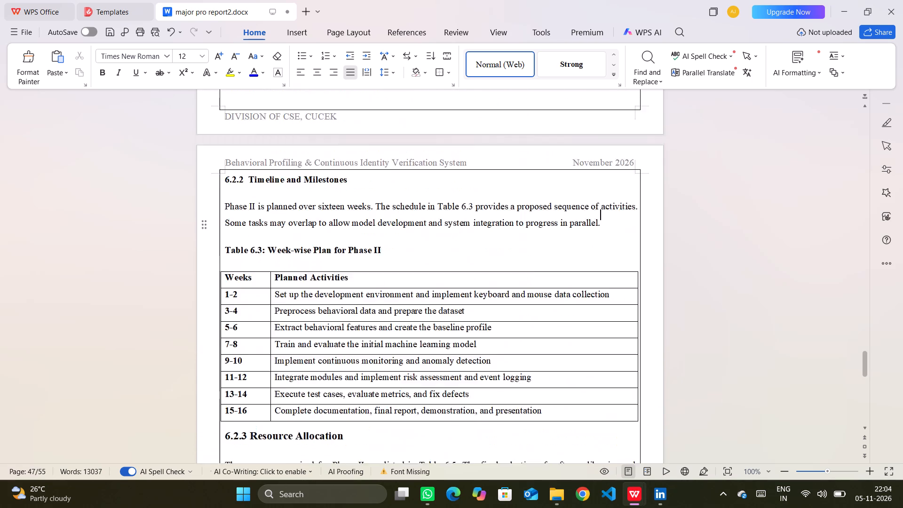
{"action": "scroll", "coordinate": [401, 254], "scroll_direction": "up", "scroll_amount": 1}
{"action": "scroll", "coordinate": [401, 254], "scroll_direction": "down", "scroll_amount": 4}
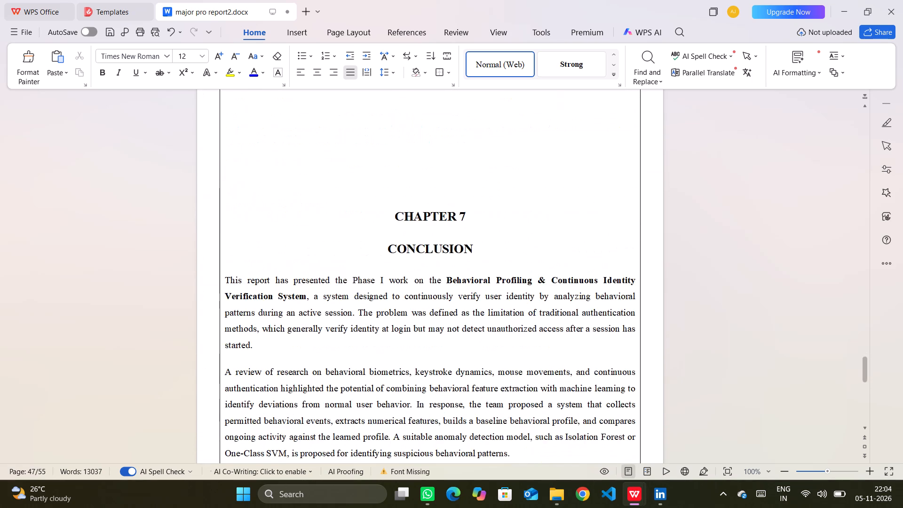
{"action": "scroll", "coordinate": [401, 254], "scroll_direction": "down", "scroll_amount": 1}
{"action": "scroll", "coordinate": [401, 254], "scroll_direction": "up", "scroll_amount": 4}
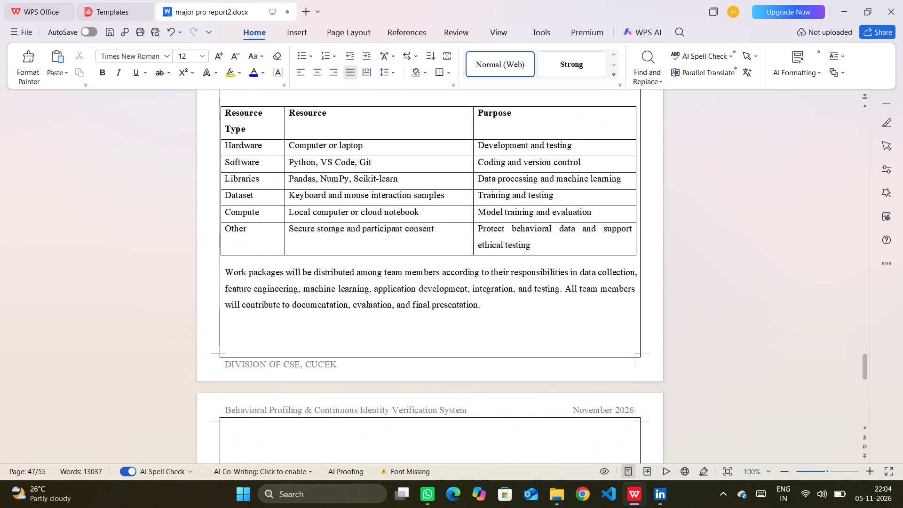
Open the footer on the page ending with the work packages paragraph and replace its page number with 87.
{"action": "scroll", "coordinate": [401, 254], "scroll_direction": "up", "scroll_amount": 3}
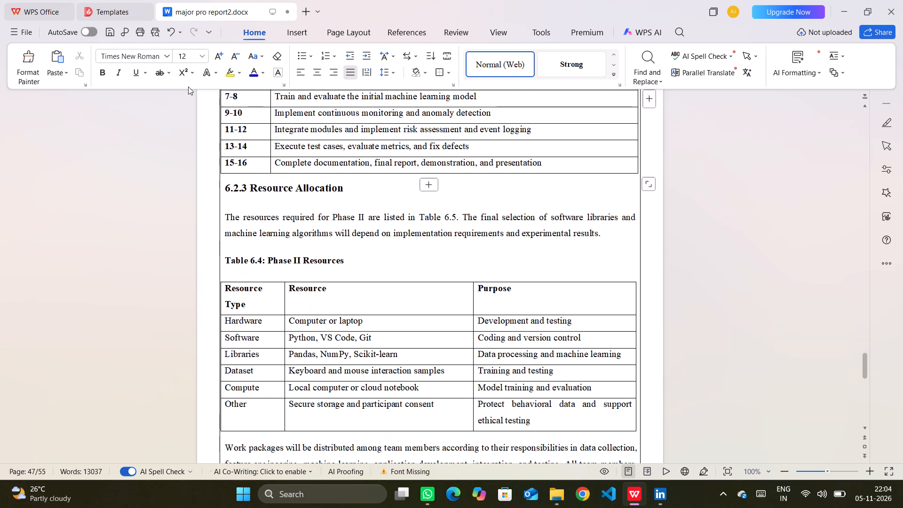
{"action": "left_click", "coordinate": [299, 37]}
{"action": "left_click", "coordinate": [178, 56]}
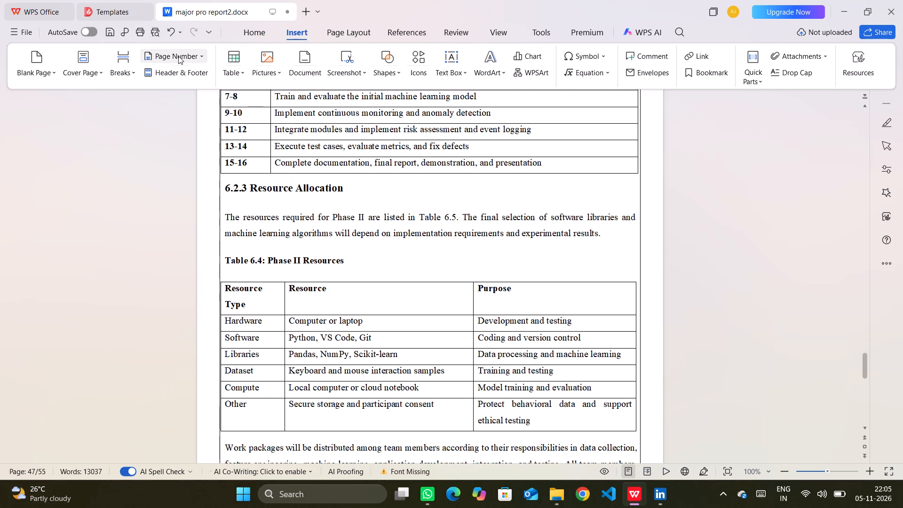
{"action": "left_click", "coordinate": [310, 161]}
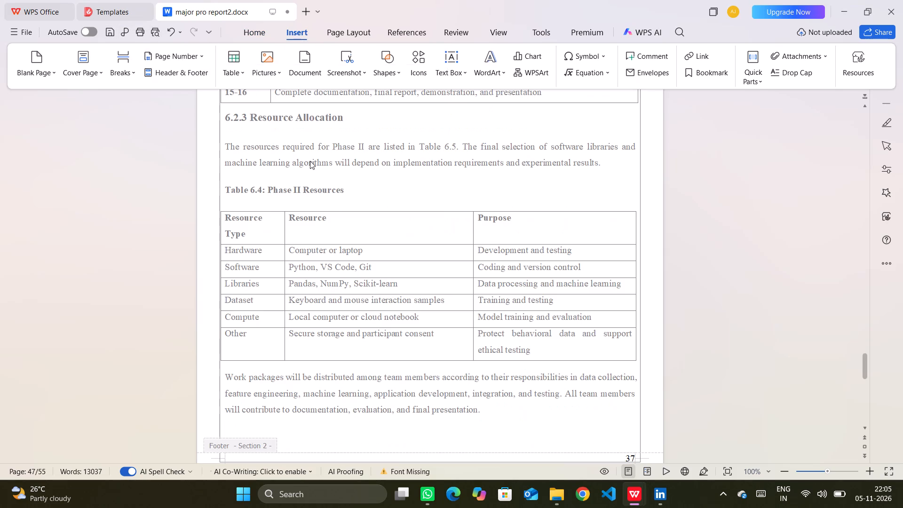
{"action": "scroll", "coordinate": [414, 280], "scroll_direction": "down", "scroll_amount": 1}
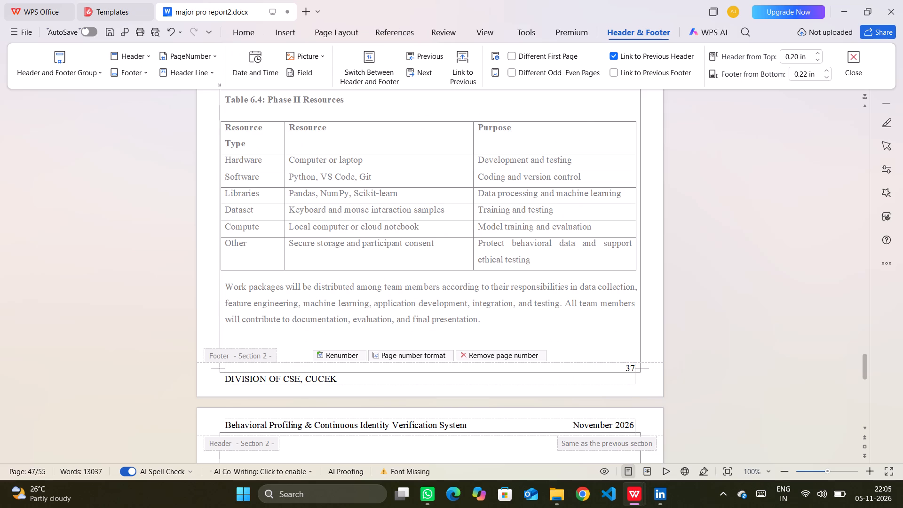
{"action": "left_click", "coordinate": [633, 370]}
{"action": "scroll", "coordinate": [633, 370], "scroll_direction": "down", "scroll_amount": 2}
{"action": "scroll", "coordinate": [633, 370], "scroll_direction": "up", "scroll_amount": 1}
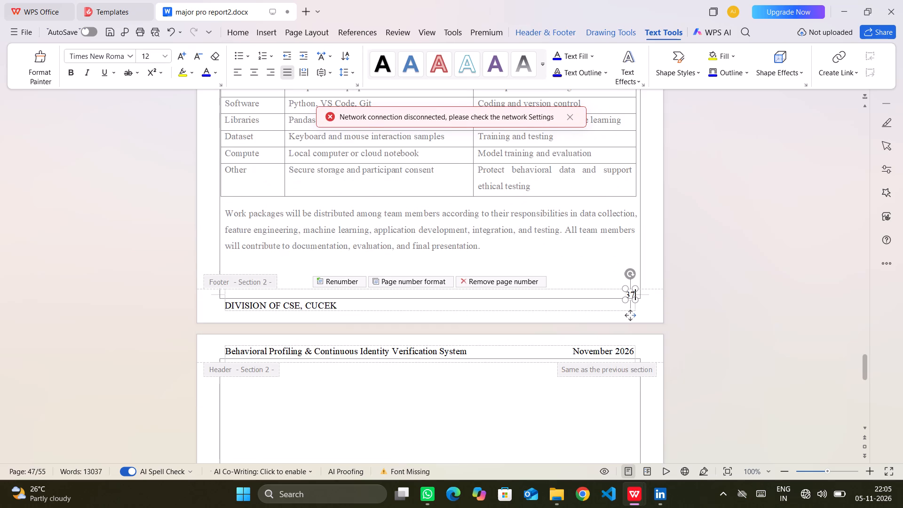
{"action": "left_click", "coordinate": [631, 294]}
{"action": "key", "text": "Left"}
{"action": "key", "text": "BackSpace"}
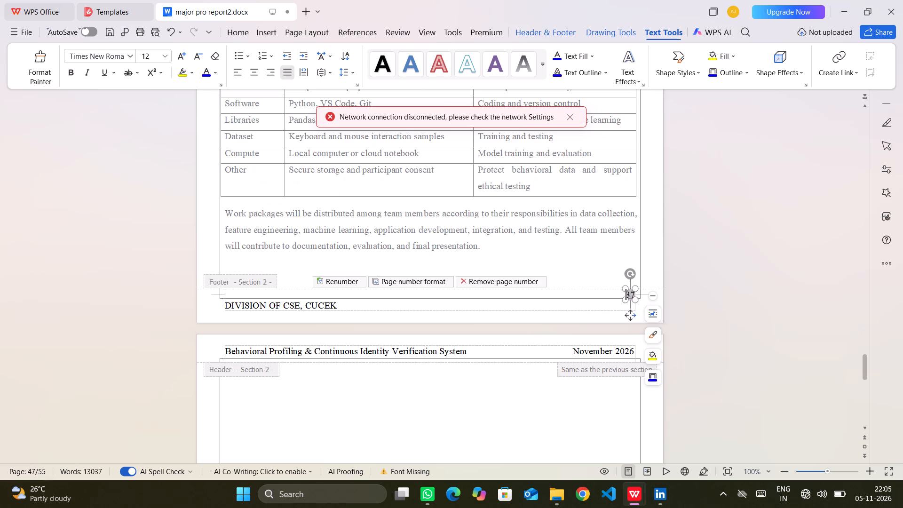
{"action": "key", "text": "Right"}
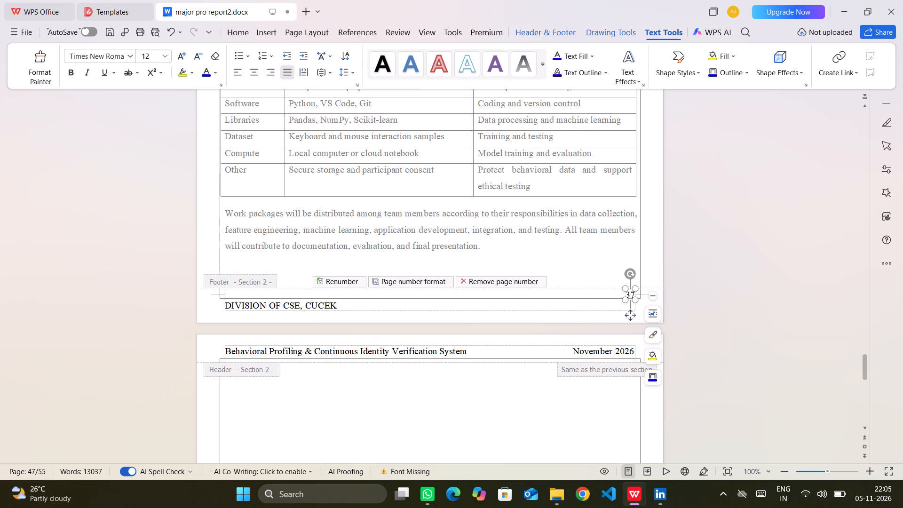
{"action": "key", "text": "Left"}
{"action": "left_click", "coordinate": [631, 294]}
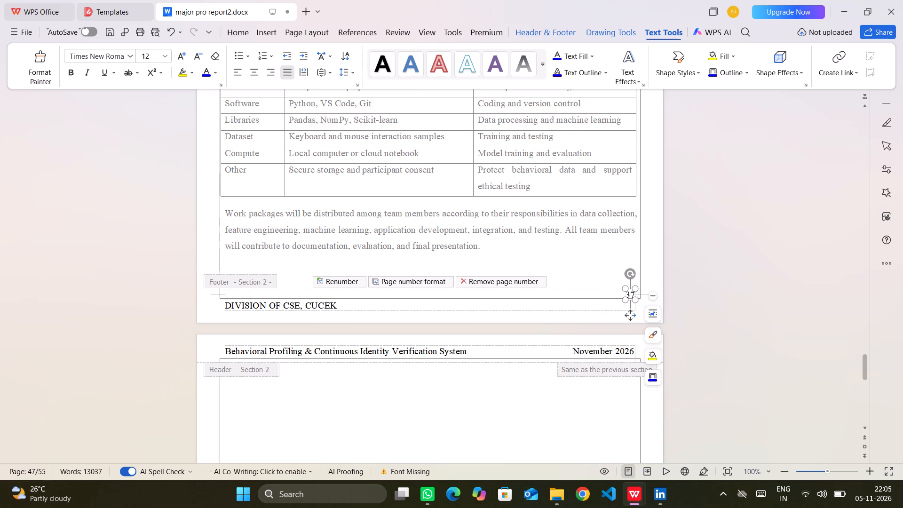
{"action": "left_click", "coordinate": [631, 294]}
{"action": "key", "text": "BackSpace"}
{"action": "key", "text": "BackSpace"}
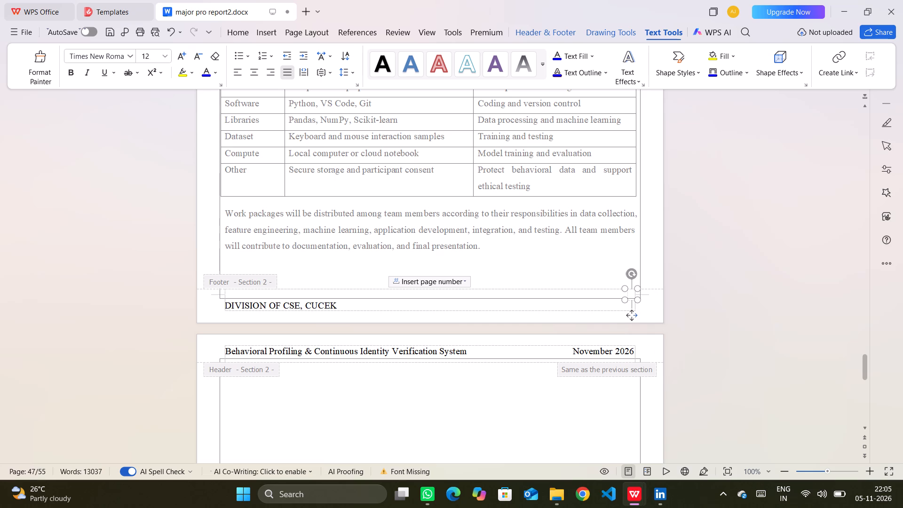
{"action": "type", "text": "87"}
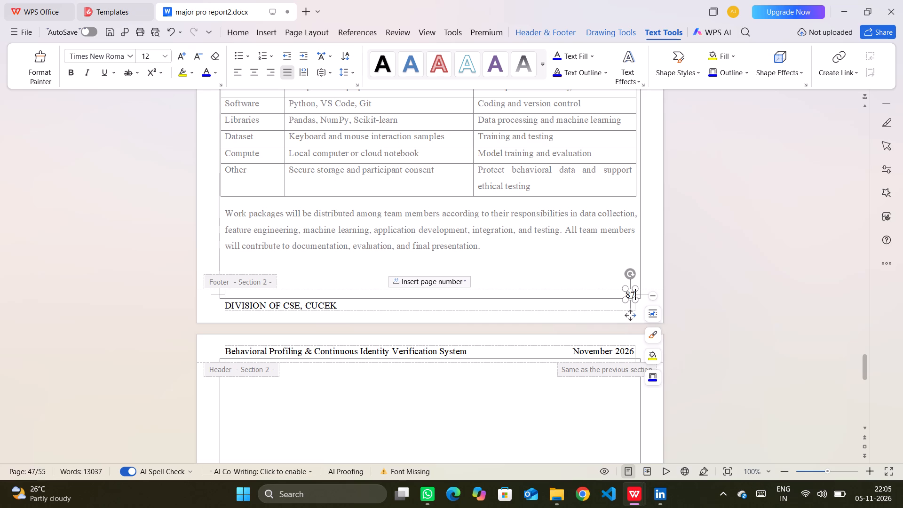
Move the page number box down, level with the DIVISION OF CSE, CUCEK footer text.
{"action": "left_click_drag", "start_coordinate": [631, 313], "coordinate": [631, 324]}
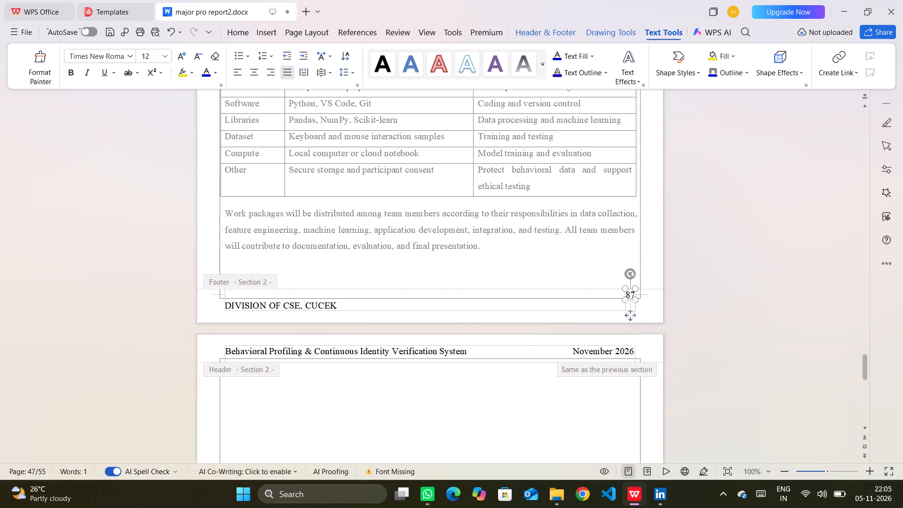
{"action": "left_click_drag", "start_coordinate": [631, 324], "coordinate": [629, 322]}
{"action": "left_click_drag", "start_coordinate": [629, 322], "coordinate": [630, 322]}
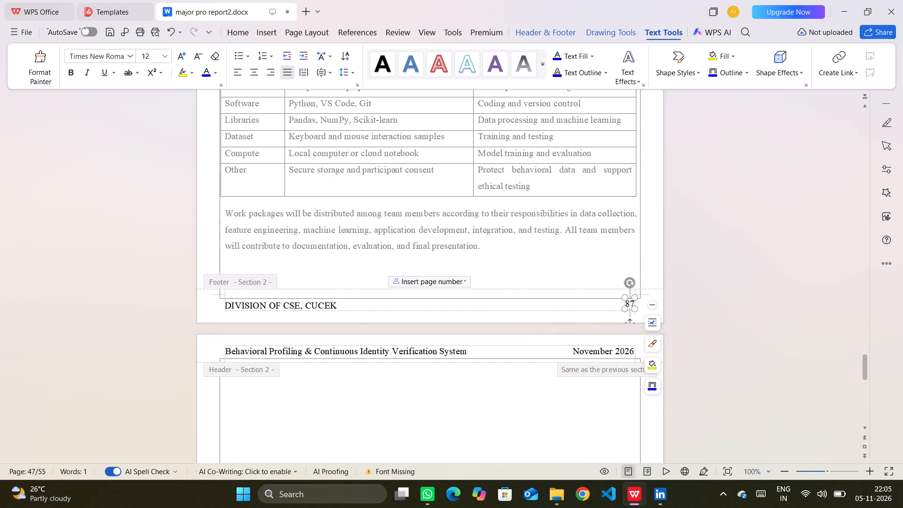
{"action": "left_click", "coordinate": [629, 323]}
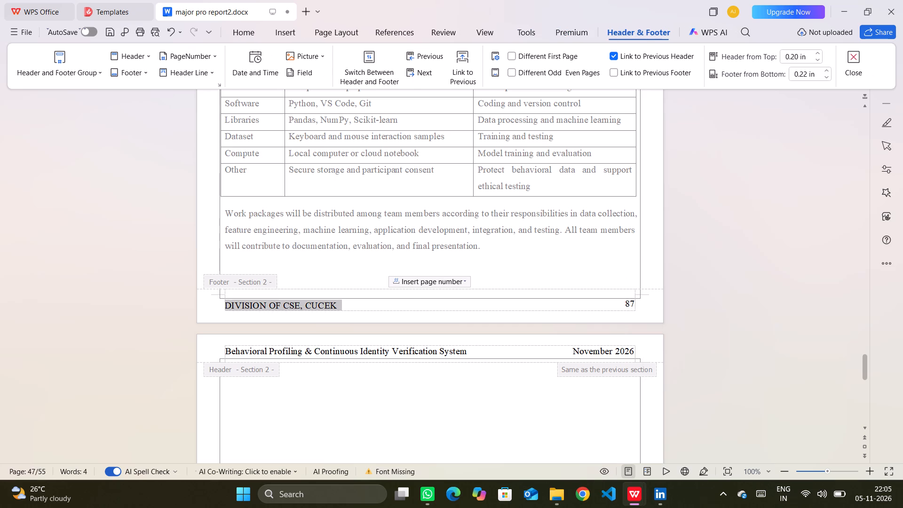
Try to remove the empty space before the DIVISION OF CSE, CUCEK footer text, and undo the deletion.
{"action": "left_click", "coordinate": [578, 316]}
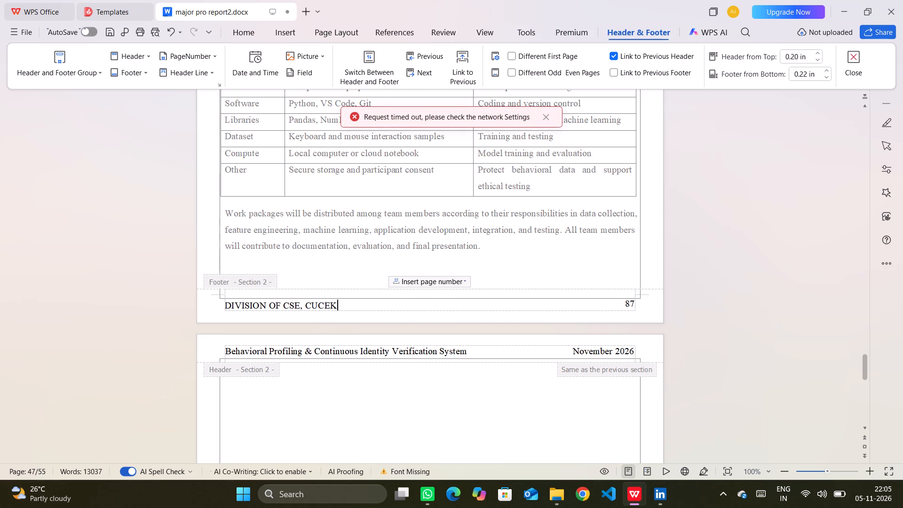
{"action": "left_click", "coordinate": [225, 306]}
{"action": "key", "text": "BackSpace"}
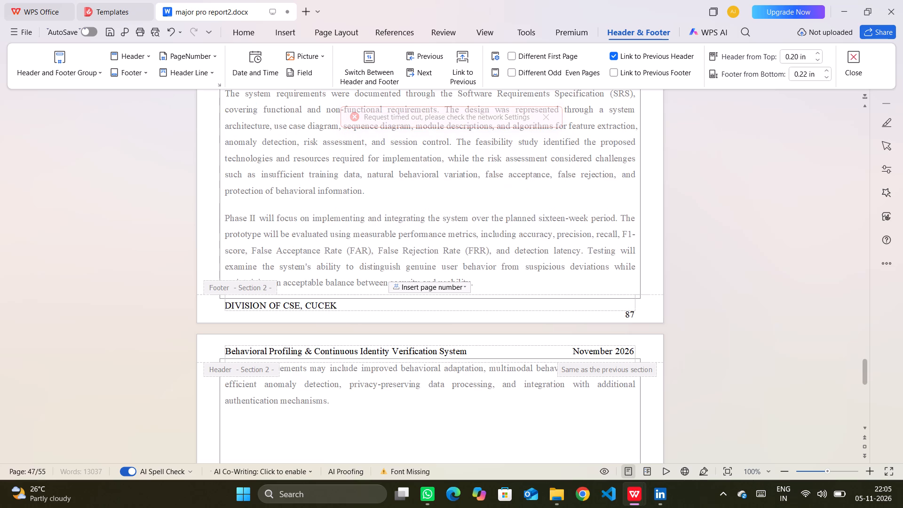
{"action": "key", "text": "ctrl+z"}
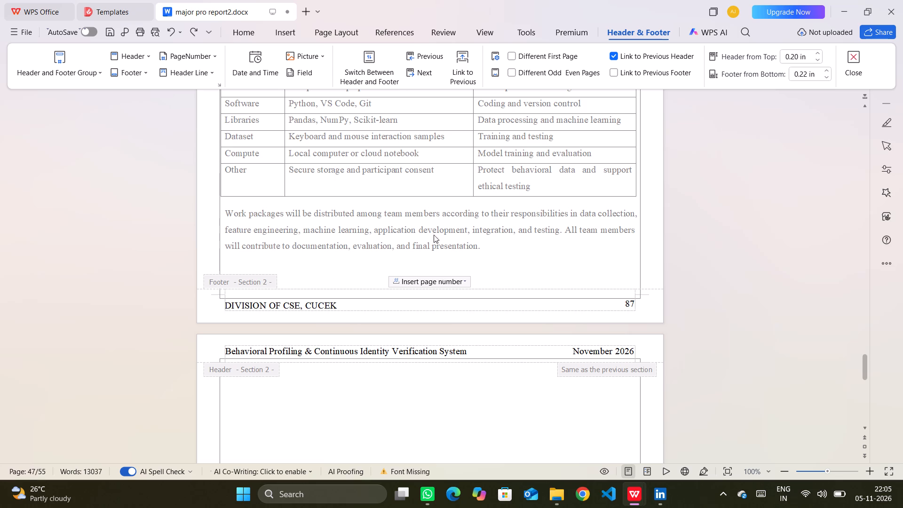
Leave footer editing and return to the document body.
{"action": "left_click", "coordinate": [852, 60]}
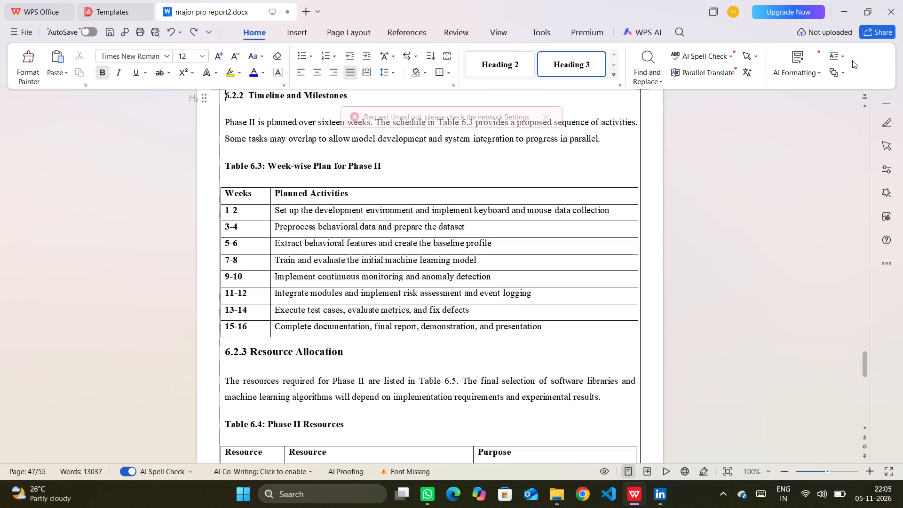
Examine the page with sections 6.2.2 and 6.2.3, its two tables and footer, against the end of the preceding page.
{"action": "scroll", "coordinate": [764, 231], "scroll_direction": "down", "scroll_amount": 2}
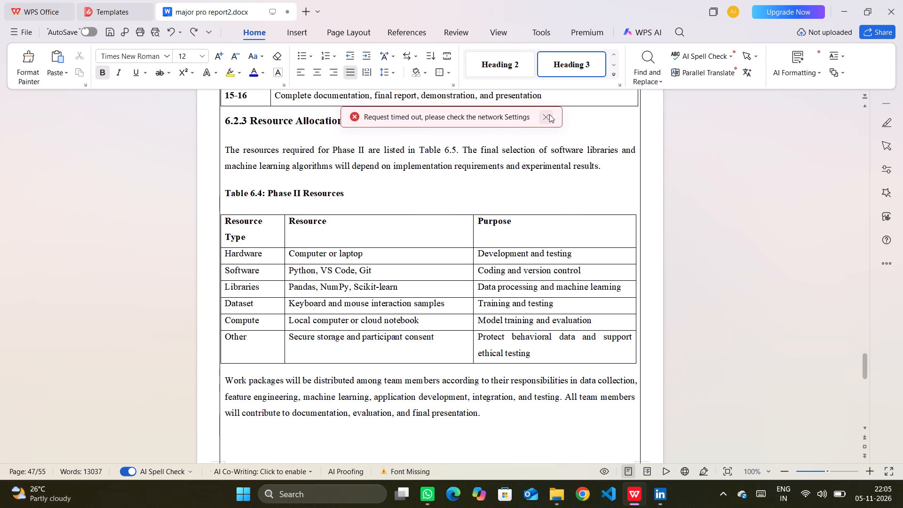
{"action": "left_click", "coordinate": [548, 115]}
{"action": "scroll", "coordinate": [551, 217], "scroll_direction": "down", "scroll_amount": 2}
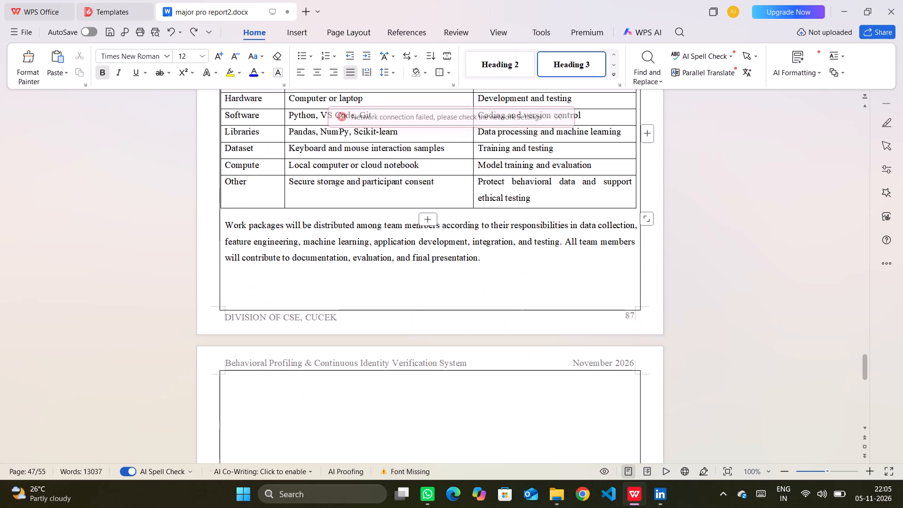
{"action": "scroll", "coordinate": [551, 217], "scroll_direction": "up", "scroll_amount": 4}
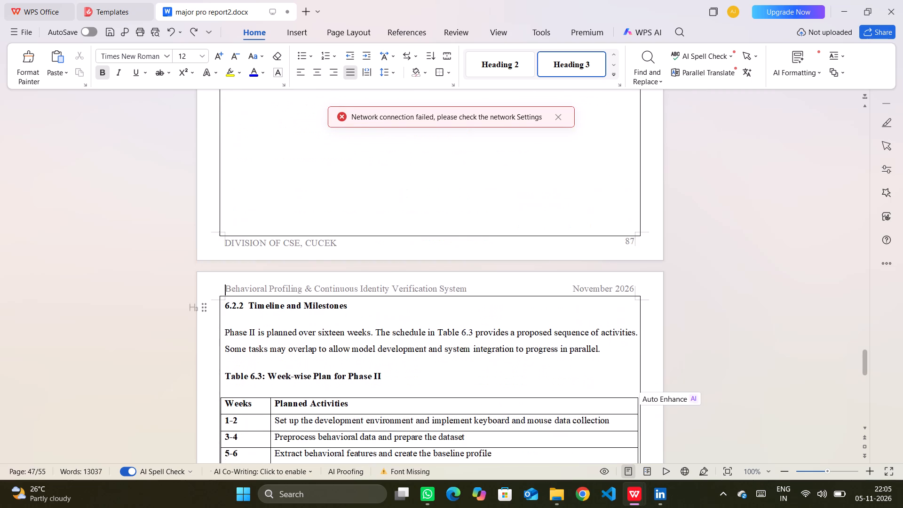
{"action": "scroll", "coordinate": [551, 217], "scroll_direction": "down", "scroll_amount": 2}
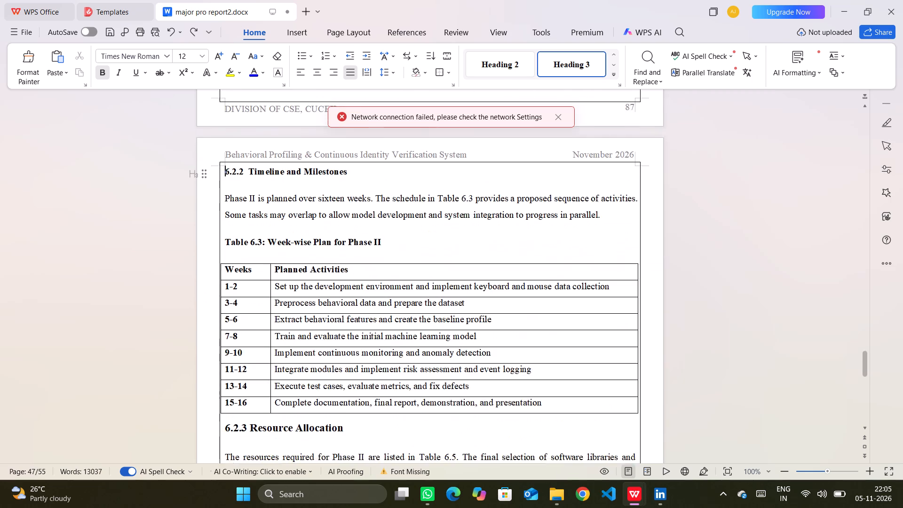
{"action": "scroll", "coordinate": [551, 217], "scroll_direction": "down", "scroll_amount": 2}
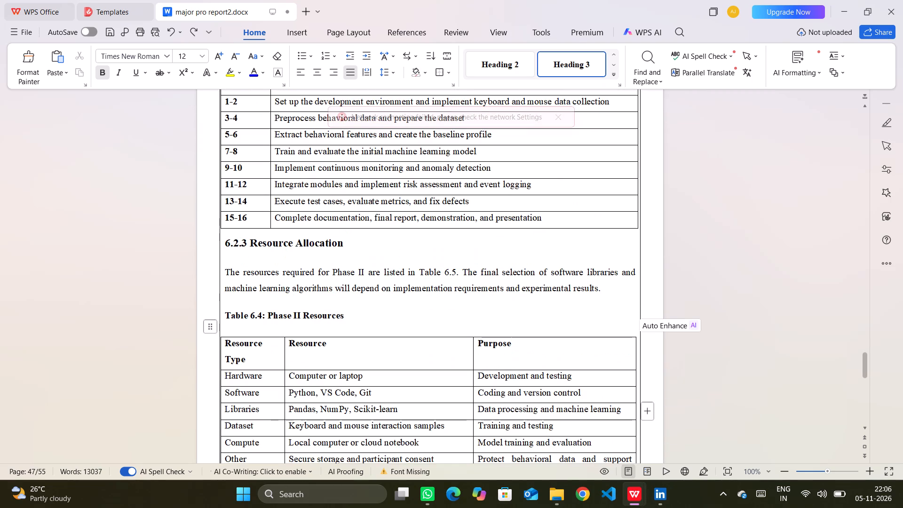
{"action": "scroll", "coordinate": [551, 217], "scroll_direction": "down", "scroll_amount": 1}
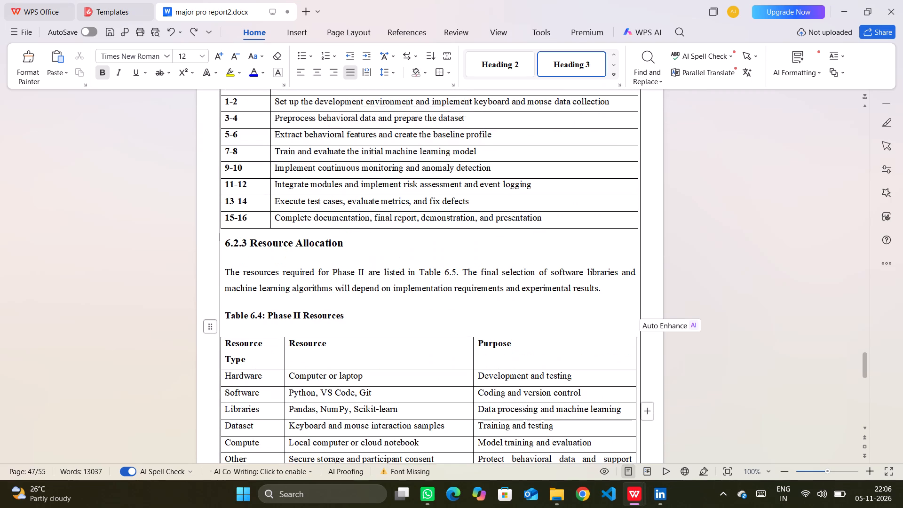
Print only the current page, containing the 6.2.2 and 6.2.3 sections, with Microsoft Print to PDF.
{"action": "key", "text": "ctrl+p"}
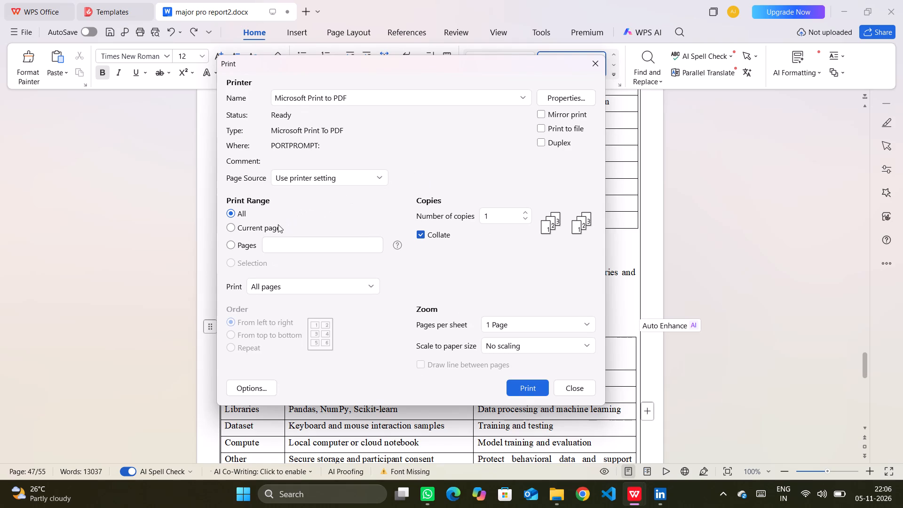
{"action": "left_click", "coordinate": [269, 228]}
{"action": "left_click", "coordinate": [528, 387]}
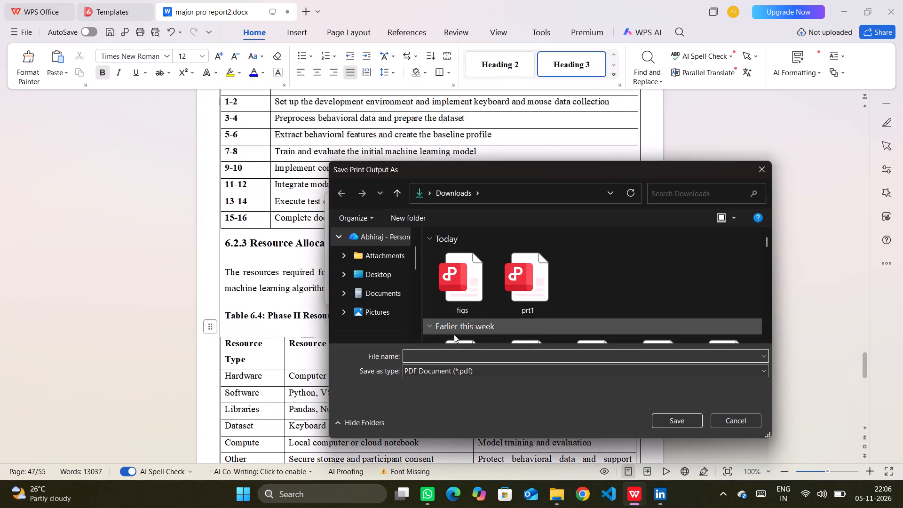
Save the print output of the 6.2.2 and 6.2.3 page as a PDF named 87 in Downloads.
{"action": "type", "text": "87"}
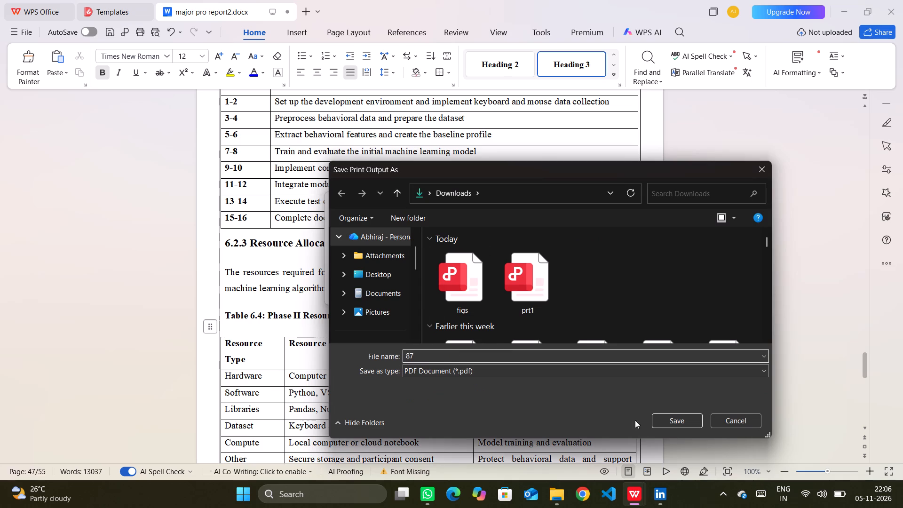
{"action": "left_click", "coordinate": [680, 424]}
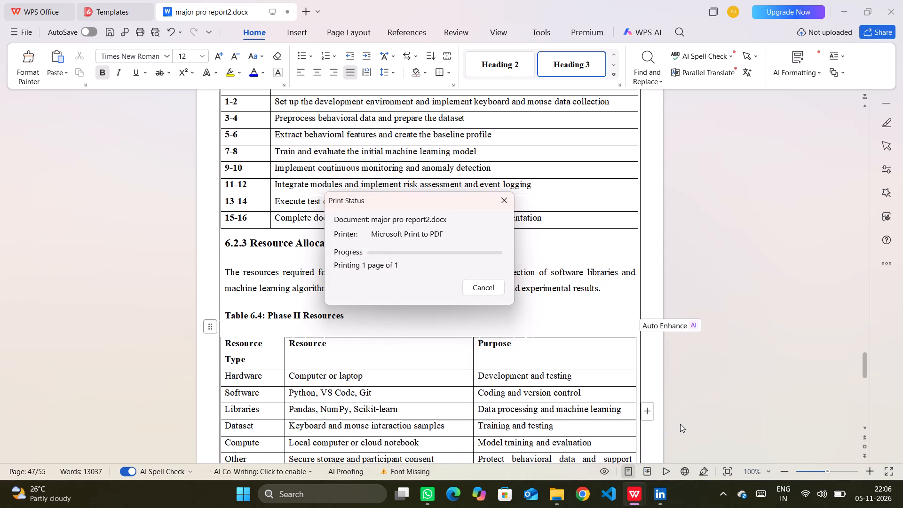
Open 87.pdf from Downloads, examine its layout from the 6.2.2 heading through Tables 6.3 and 6.4 to the footer, and close it.
{"action": "left_click", "coordinate": [562, 492]}
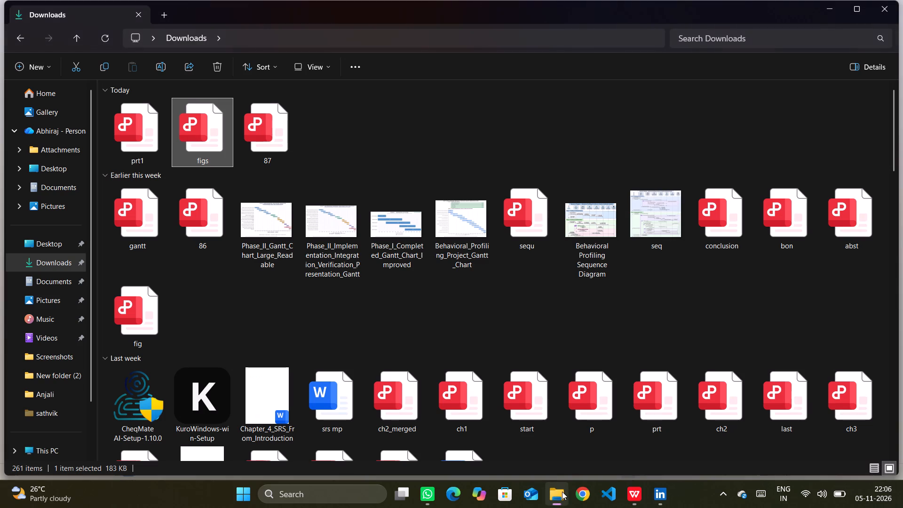
{"action": "double_click", "coordinate": [269, 146]}
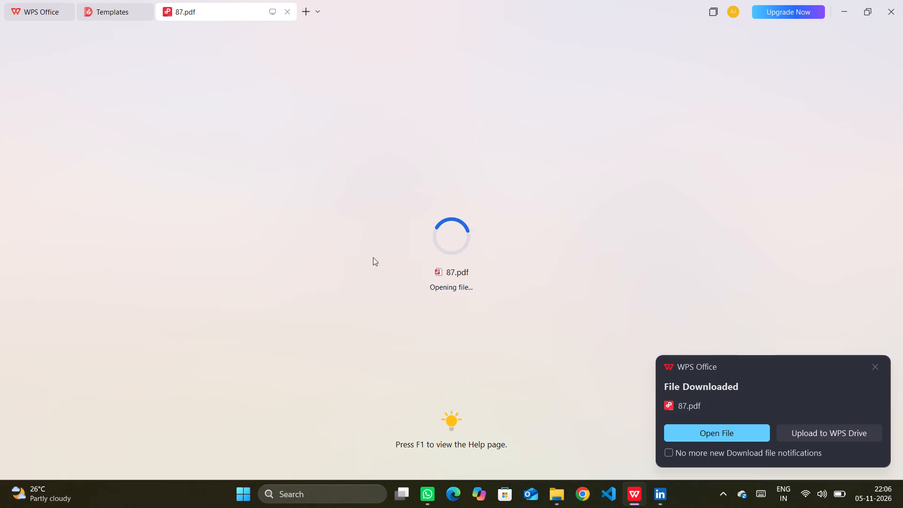
{"action": "scroll", "coordinate": [373, 257], "scroll_direction": "down", "scroll_amount": 1}
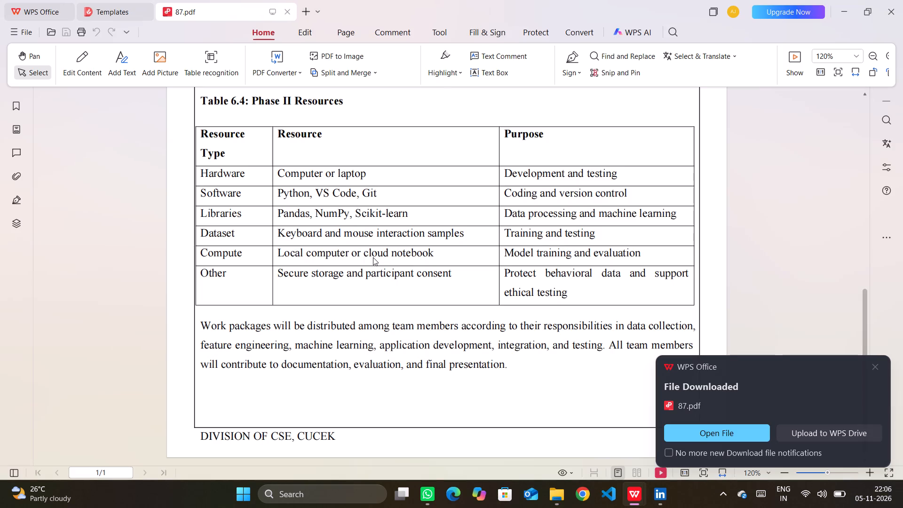
{"action": "scroll", "coordinate": [373, 257], "scroll_direction": "up", "scroll_amount": 6}
{"action": "scroll", "coordinate": [437, 241], "scroll_direction": "up", "scroll_amount": 3}
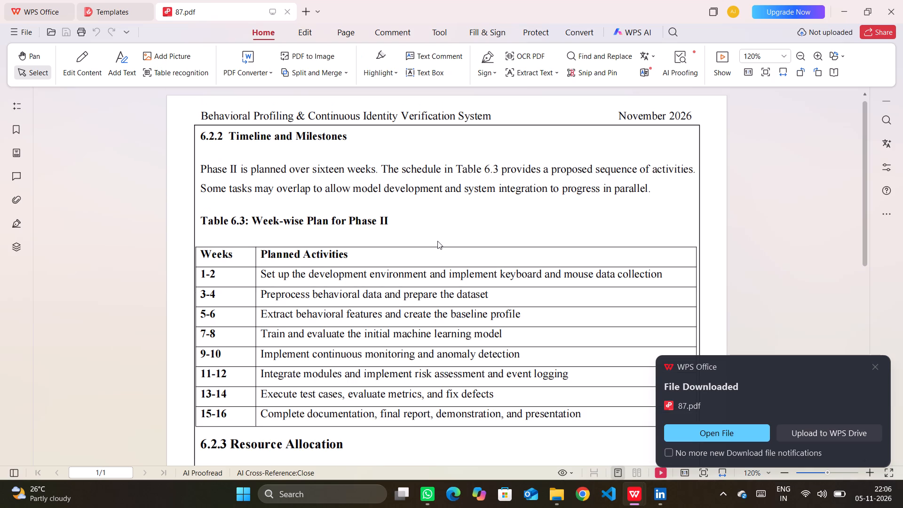
{"action": "scroll", "coordinate": [437, 241], "scroll_direction": "down", "scroll_amount": 2}
{"action": "scroll", "coordinate": [437, 241], "scroll_direction": "up", "scroll_amount": 1}
{"action": "scroll", "coordinate": [437, 241], "scroll_direction": "down", "scroll_amount": 2}
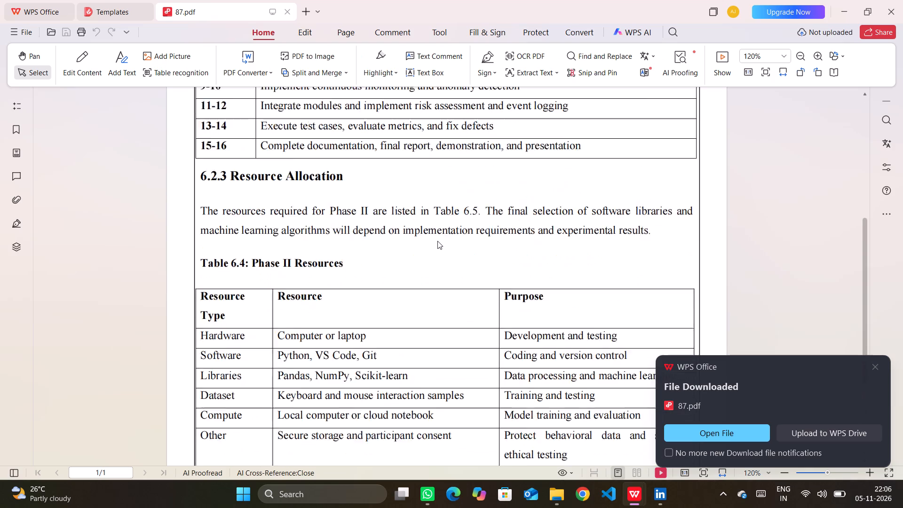
{"action": "scroll", "coordinate": [437, 241], "scroll_direction": "up", "scroll_amount": 4}
{"action": "scroll", "coordinate": [437, 241], "scroll_direction": "down", "scroll_amount": 1}
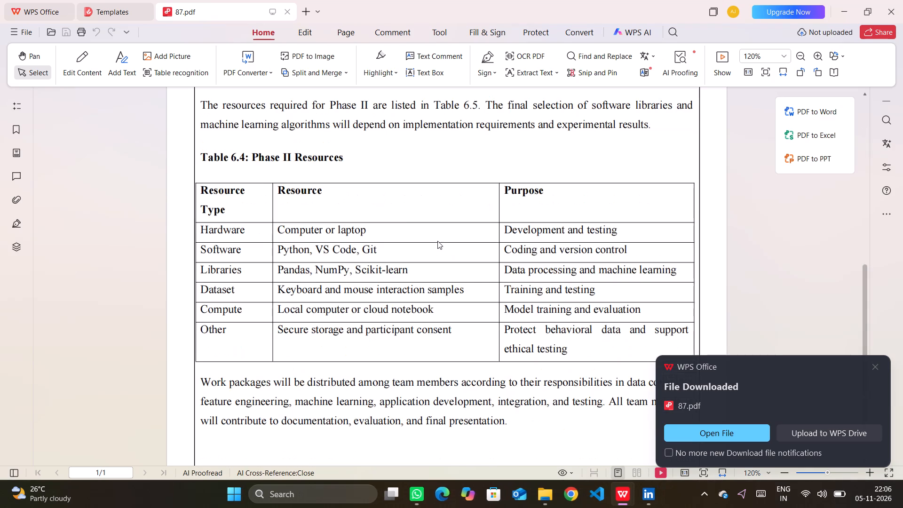
{"action": "scroll", "coordinate": [437, 241], "scroll_direction": "up", "scroll_amount": 1}
{"action": "scroll", "coordinate": [437, 241], "scroll_direction": "down", "scroll_amount": 3}
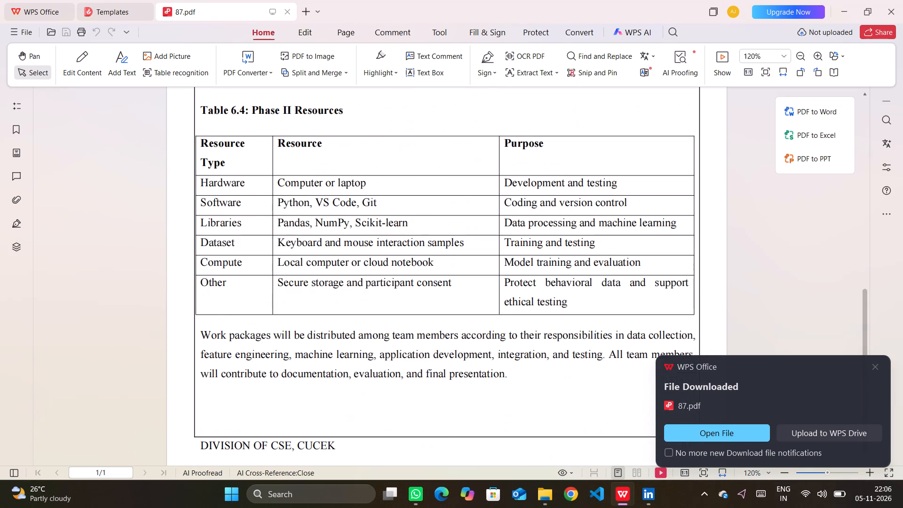
{"action": "scroll", "coordinate": [437, 241], "scroll_direction": "up", "scroll_amount": 2}
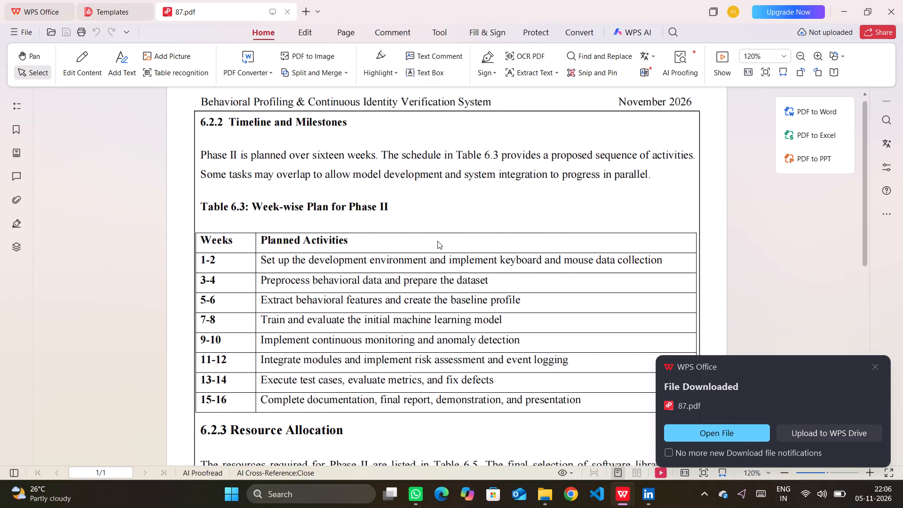
{"action": "scroll", "coordinate": [437, 241], "scroll_direction": "down", "scroll_amount": 5}
{"action": "scroll", "coordinate": [437, 241], "scroll_direction": "up", "scroll_amount": 3}
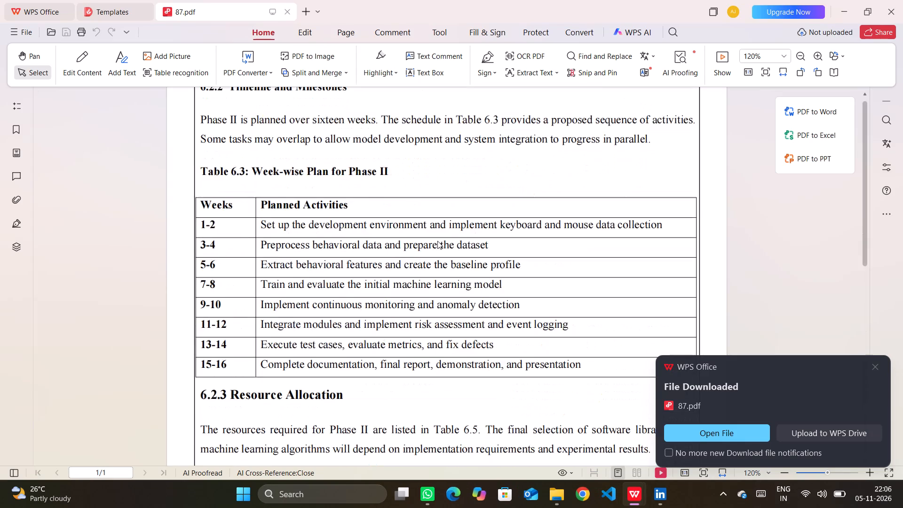
{"action": "scroll", "coordinate": [437, 241], "scroll_direction": "up", "scroll_amount": 2}
{"action": "left_click", "coordinate": [290, 8]}
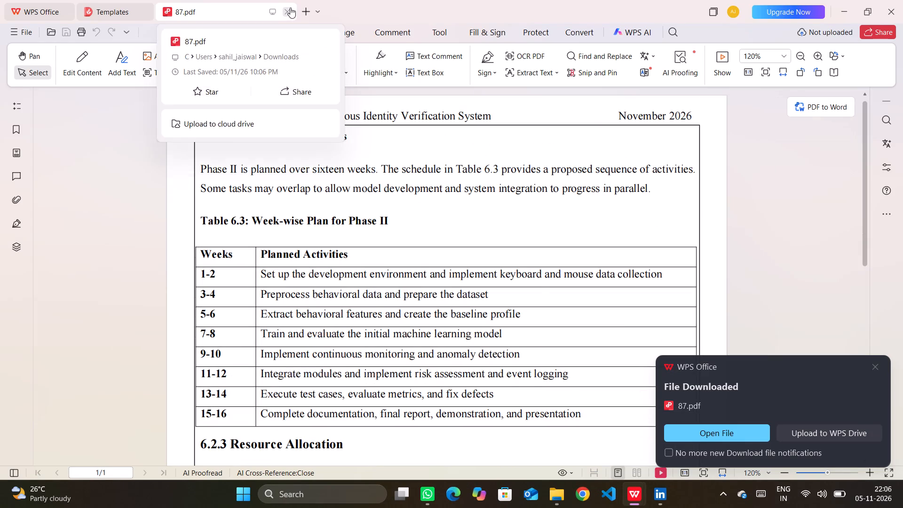
Reopen major pro report2.docx as a read-only document.
{"action": "left_click", "coordinate": [304, 252]}
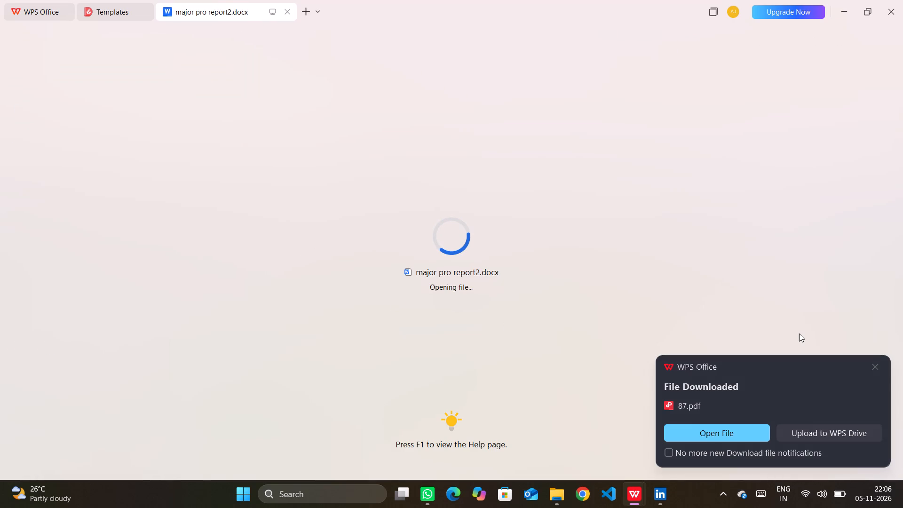
{"action": "left_click", "coordinate": [879, 370]}
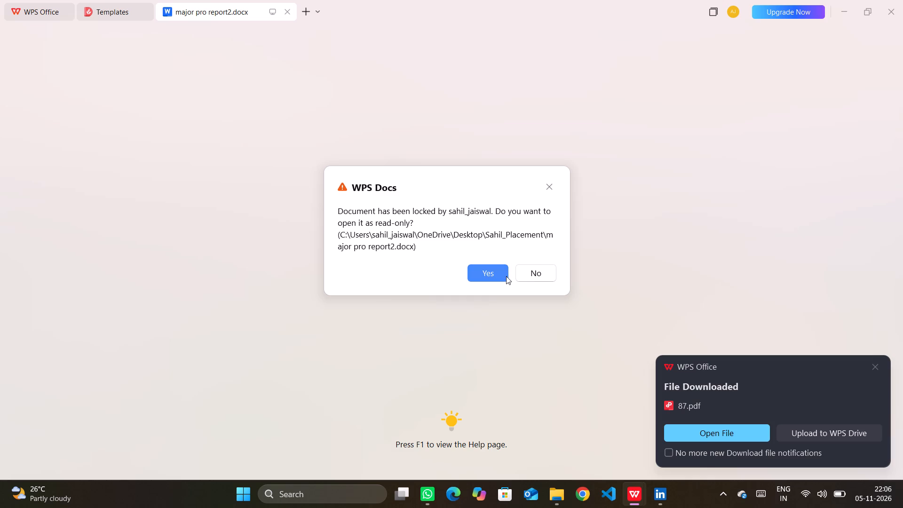
{"action": "left_click", "coordinate": [486, 275]}
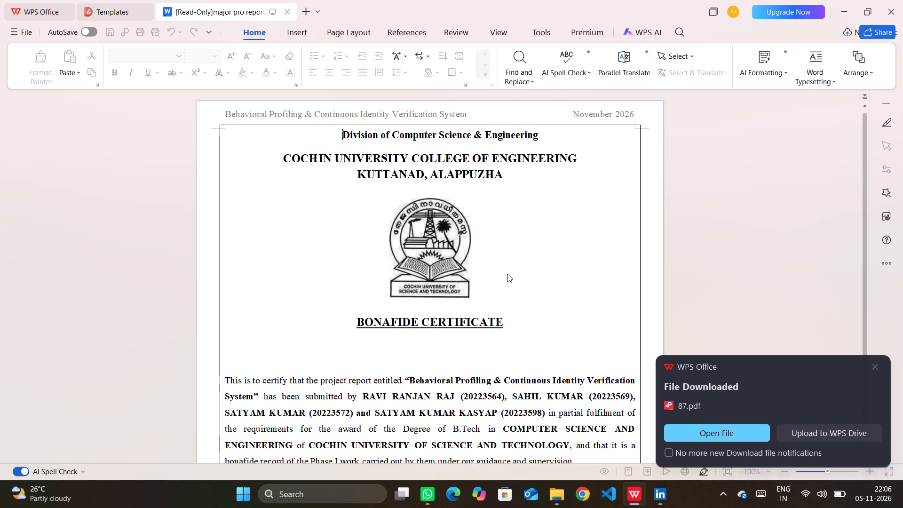
Look through the reopened report from the certificate page down to section 6.2.3 and Table 6.4 in Chapter 6.
{"action": "scroll", "coordinate": [508, 268], "scroll_direction": "down", "scroll_amount": 11}
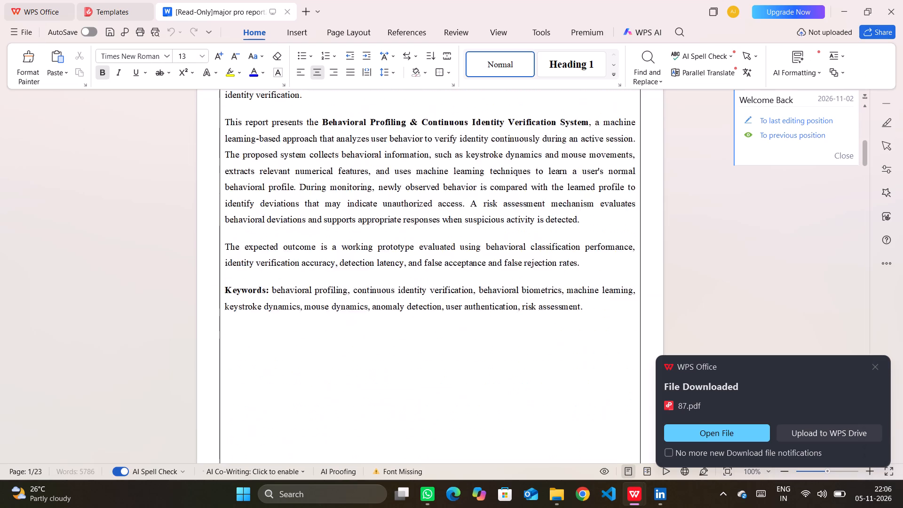
{"action": "scroll", "coordinate": [508, 268], "scroll_direction": "down", "scroll_amount": 10}
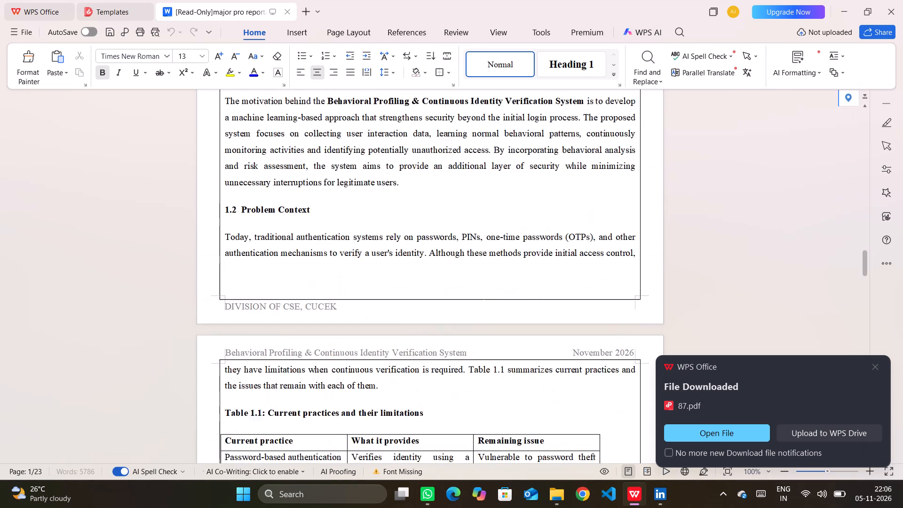
{"action": "scroll", "coordinate": [508, 268], "scroll_direction": "down", "scroll_amount": 10}
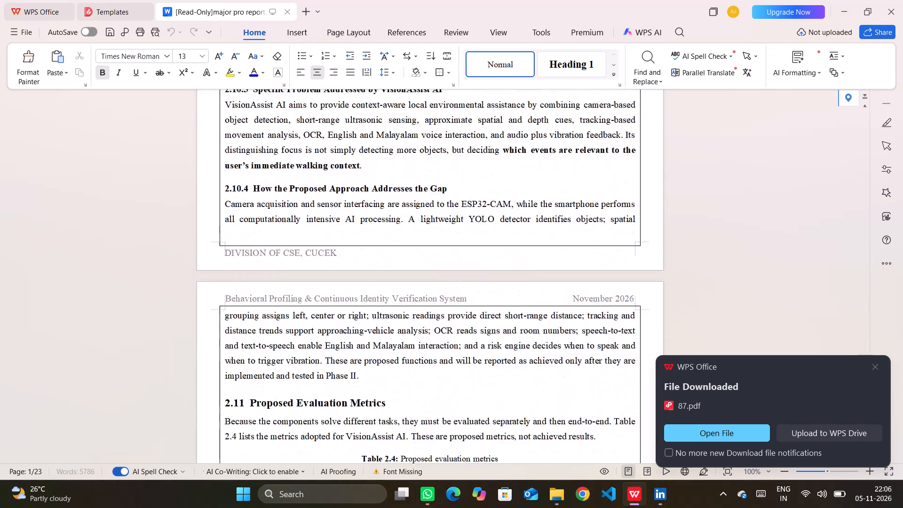
{"action": "scroll", "coordinate": [508, 268], "scroll_direction": "down", "scroll_amount": 10}
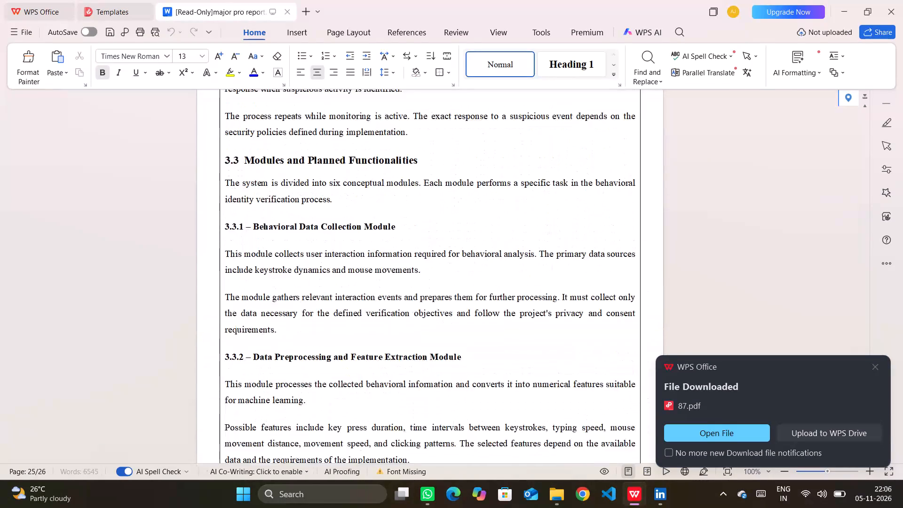
{"action": "scroll", "coordinate": [508, 268], "scroll_direction": "down", "scroll_amount": 9}
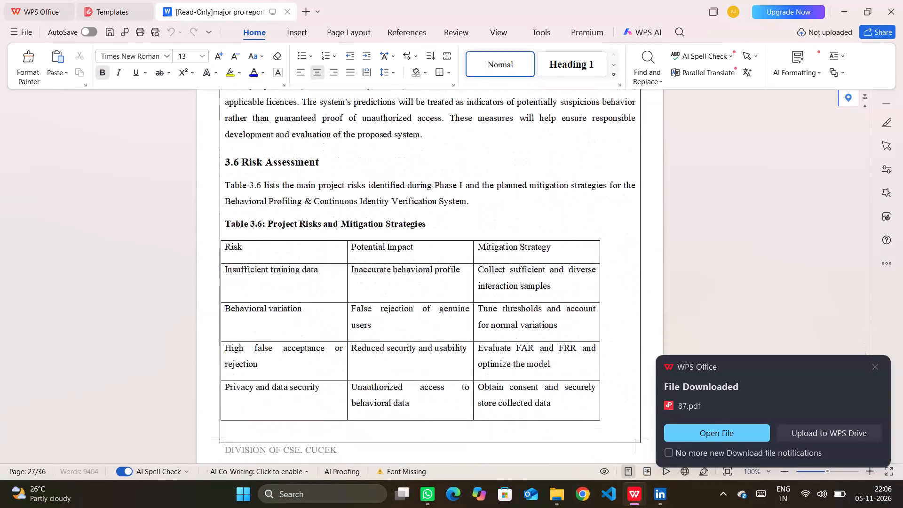
{"action": "scroll", "coordinate": [508, 268], "scroll_direction": "down", "scroll_amount": 6}
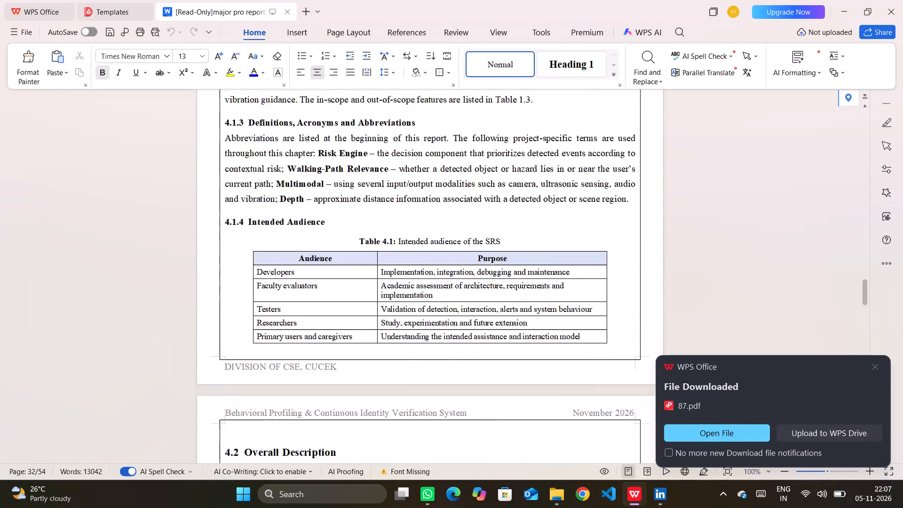
{"action": "scroll", "coordinate": [508, 268], "scroll_direction": "down", "scroll_amount": 8}
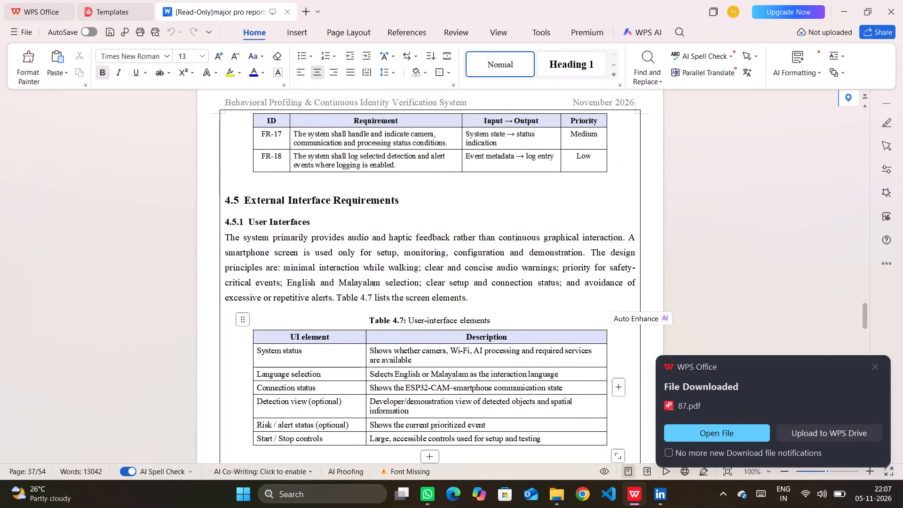
{"action": "left_click", "coordinate": [482, 332]}
{"action": "scroll", "coordinate": [482, 332], "scroll_direction": "down", "scroll_amount": 6}
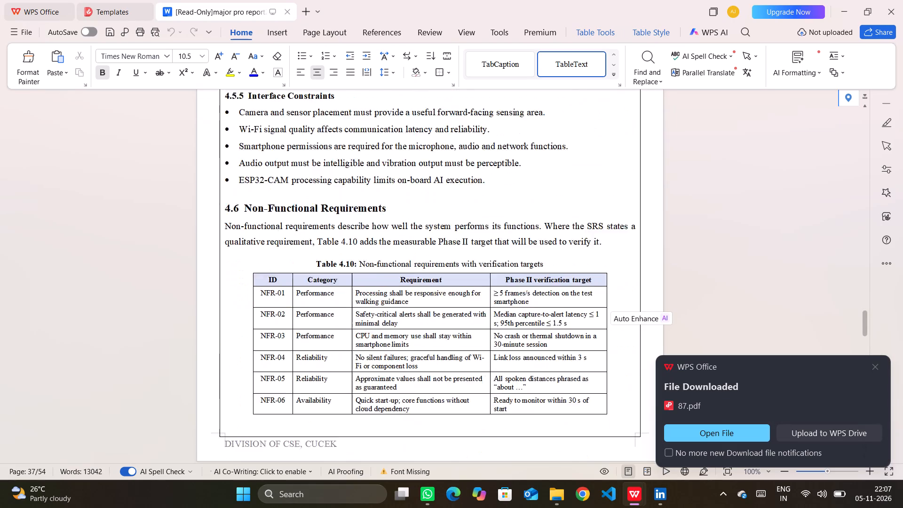
{"action": "scroll", "coordinate": [482, 332], "scroll_direction": "down", "scroll_amount": 5}
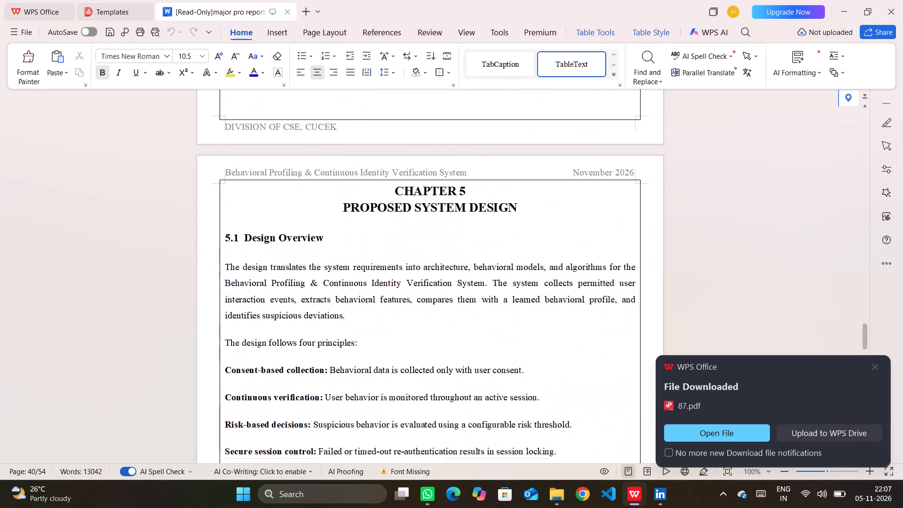
{"action": "scroll", "coordinate": [482, 332], "scroll_direction": "down", "scroll_amount": 5}
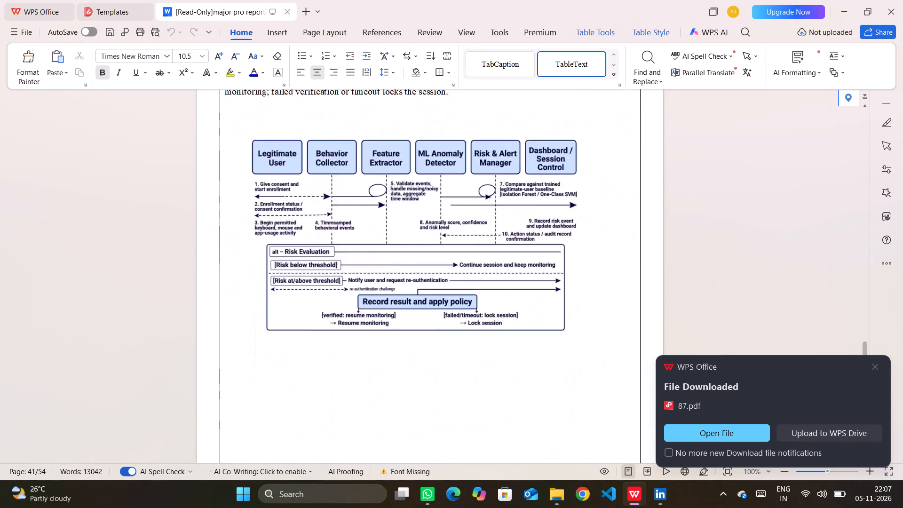
{"action": "scroll", "coordinate": [482, 332], "scroll_direction": "down", "scroll_amount": 5}
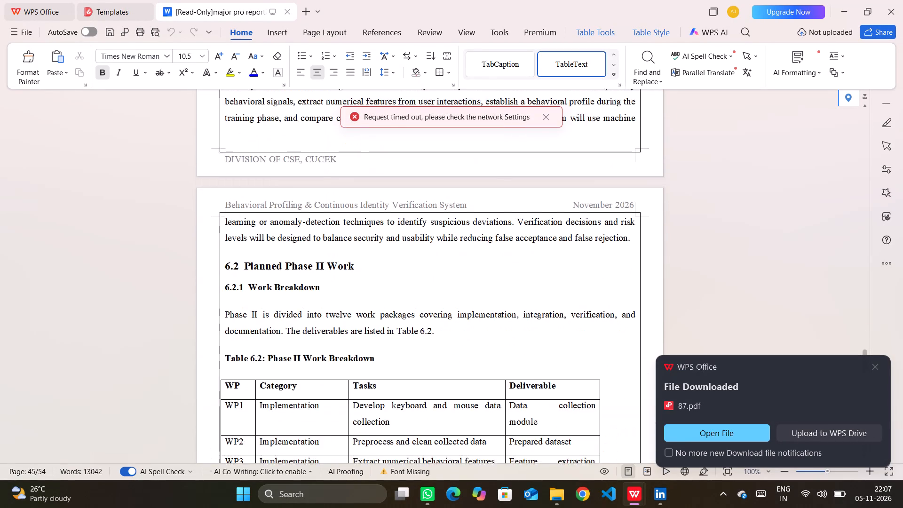
{"action": "scroll", "coordinate": [482, 332], "scroll_direction": "down", "scroll_amount": 3}
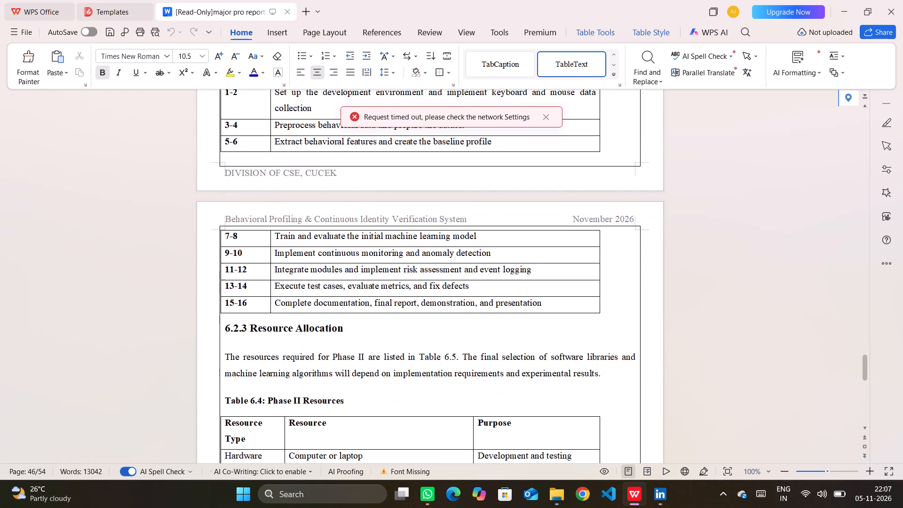
{"action": "scroll", "coordinate": [482, 332], "scroll_direction": "down", "scroll_amount": 1}
Examine the page layout of Tables 6.1, 6.2 and 6.3 and where section 6.2.2 starts.
{"action": "scroll", "coordinate": [482, 332], "scroll_direction": "up", "scroll_amount": 3}
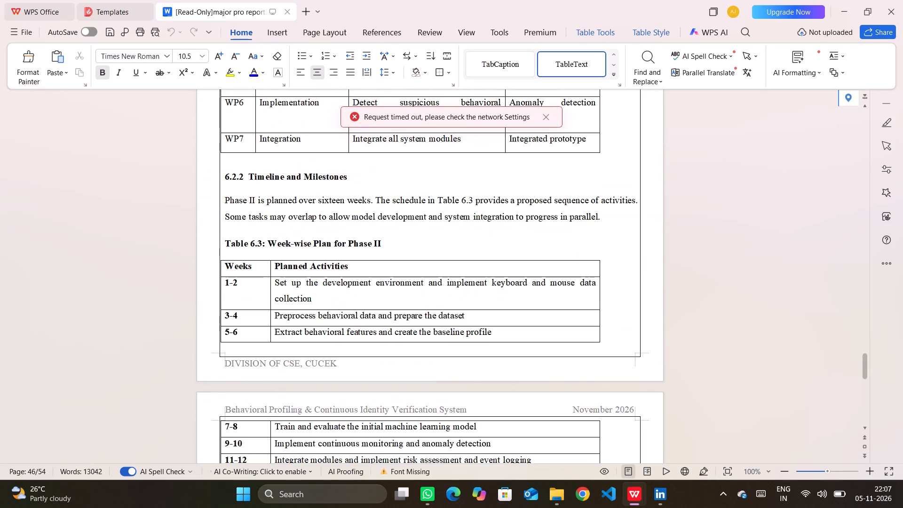
{"action": "scroll", "coordinate": [482, 332], "scroll_direction": "up", "scroll_amount": 6}
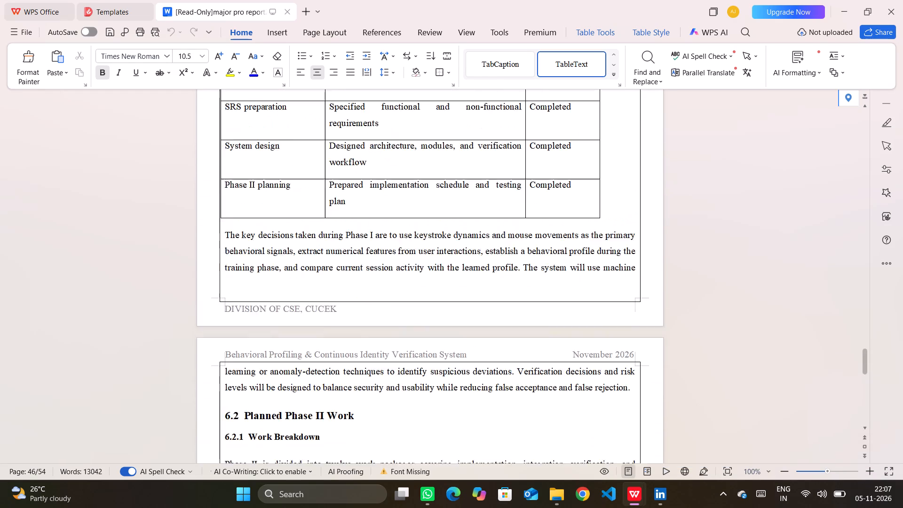
{"action": "scroll", "coordinate": [482, 332], "scroll_direction": "up", "scroll_amount": 2}
{"action": "scroll", "coordinate": [482, 332], "scroll_direction": "down", "scroll_amount": 2}
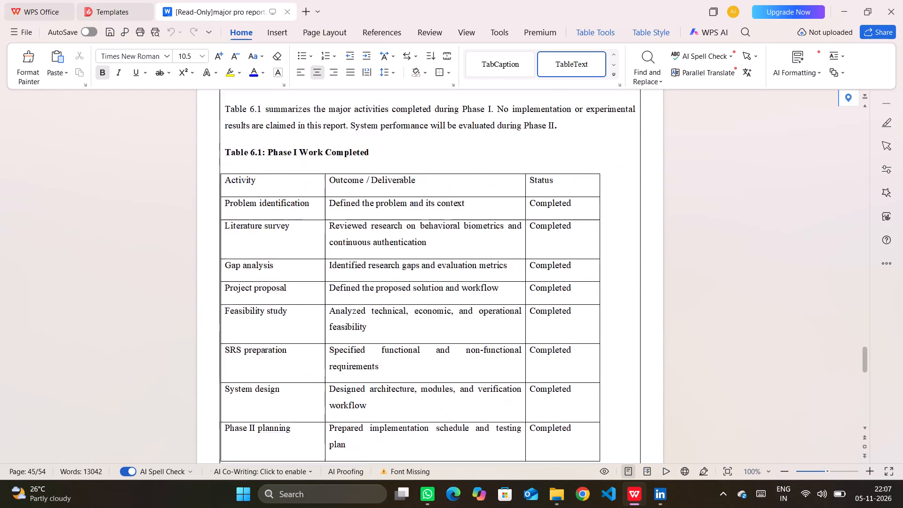
{"action": "scroll", "coordinate": [482, 332], "scroll_direction": "down", "scroll_amount": 4}
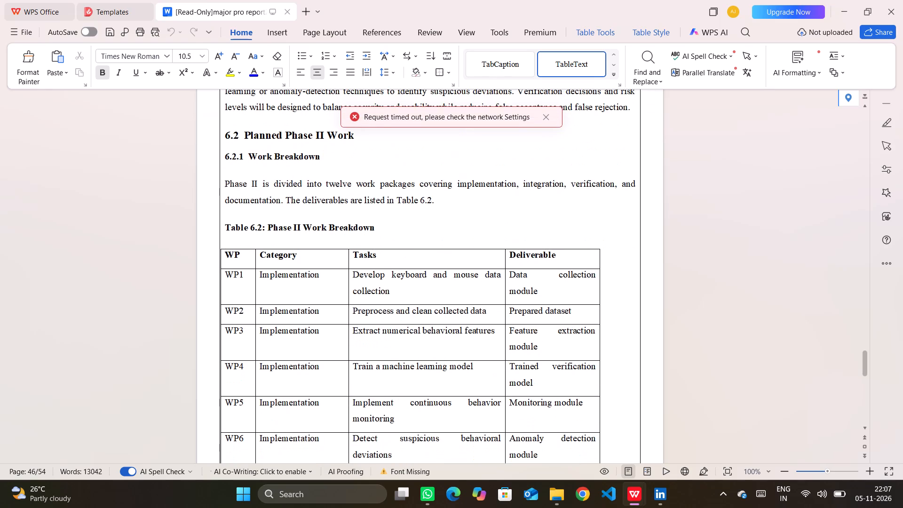
{"action": "scroll", "coordinate": [482, 332], "scroll_direction": "down", "scroll_amount": 1}
{"action": "scroll", "coordinate": [482, 332], "scroll_direction": "up", "scroll_amount": 3}
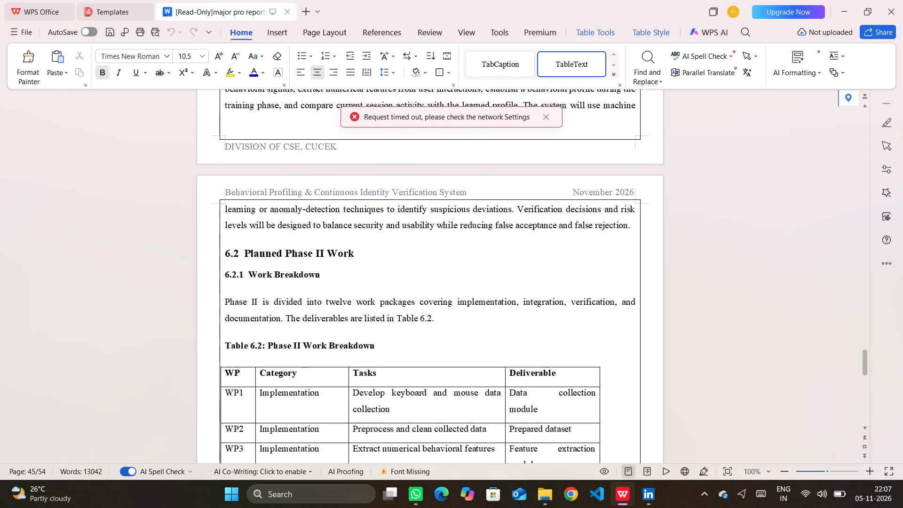
Examine how sections 6.2 to 6.2.3 and Tables 6.2 and 6.3 break across the pages.
{"action": "scroll", "coordinate": [482, 332], "scroll_direction": "up", "scroll_amount": 1}
{"action": "scroll", "coordinate": [482, 332], "scroll_direction": "down", "scroll_amount": 3}
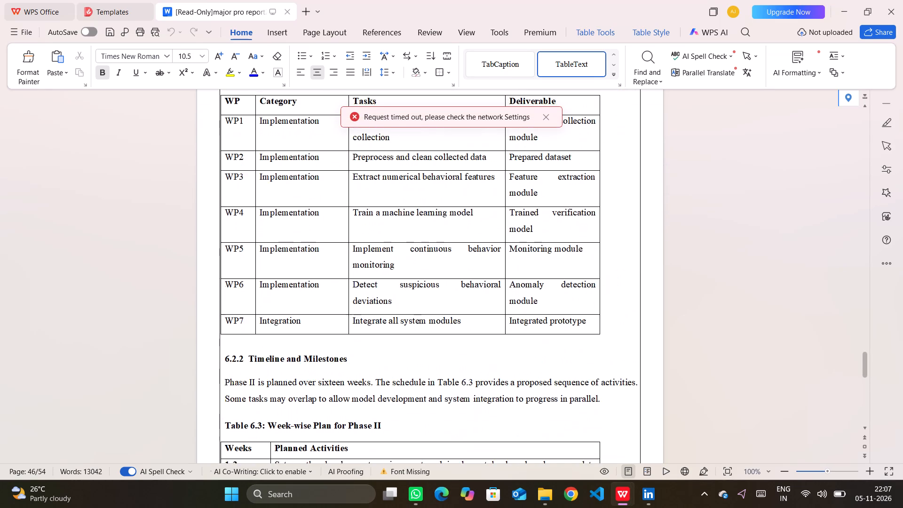
{"action": "scroll", "coordinate": [482, 332], "scroll_direction": "down", "scroll_amount": 5}
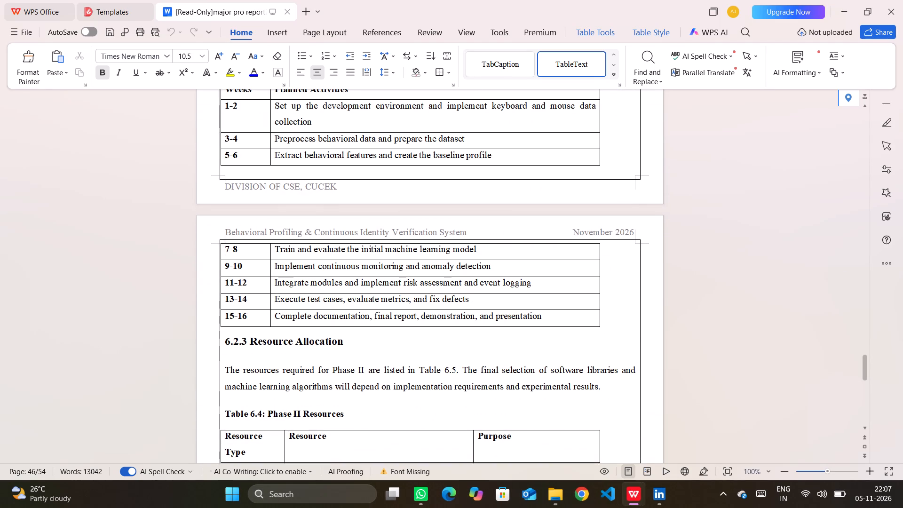
{"action": "scroll", "coordinate": [482, 332], "scroll_direction": "up", "scroll_amount": 2}
{"action": "scroll", "coordinate": [482, 332], "scroll_direction": "down", "scroll_amount": 1}
{"action": "scroll", "coordinate": [482, 332], "scroll_direction": "up", "scroll_amount": 2}
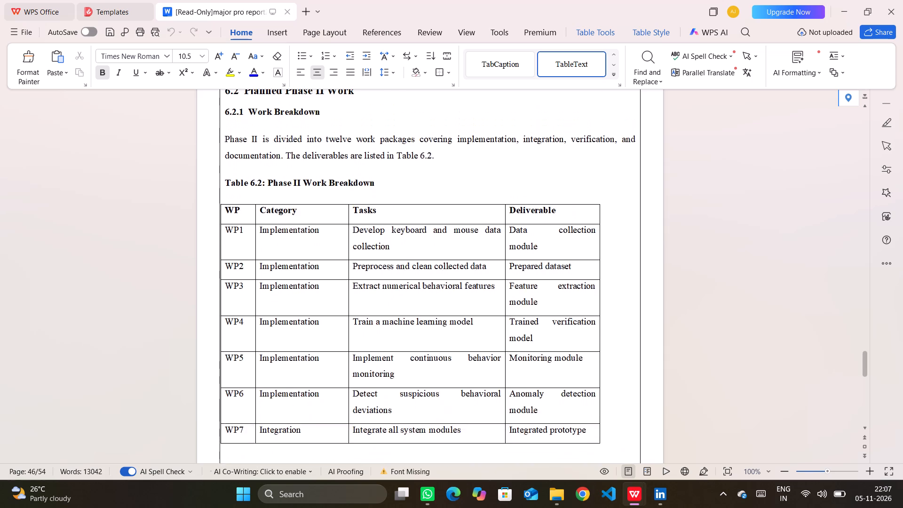
{"action": "scroll", "coordinate": [482, 332], "scroll_direction": "up", "scroll_amount": 2}
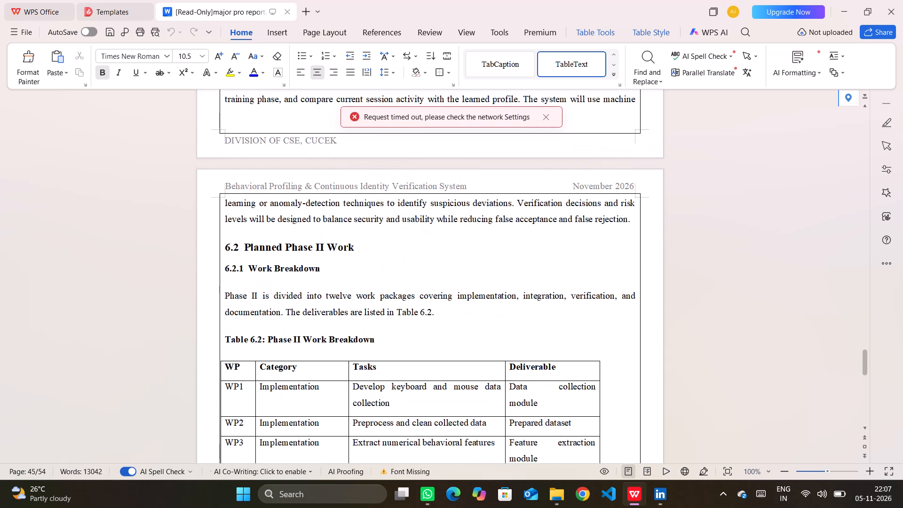
{"action": "scroll", "coordinate": [410, 294], "scroll_direction": "up", "scroll_amount": 2}
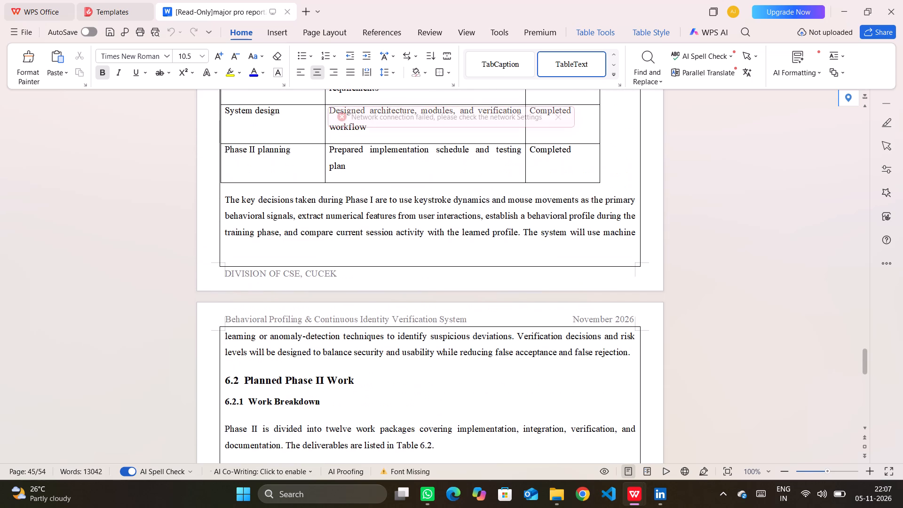
{"action": "scroll", "coordinate": [403, 366], "scroll_direction": "down", "scroll_amount": 3}
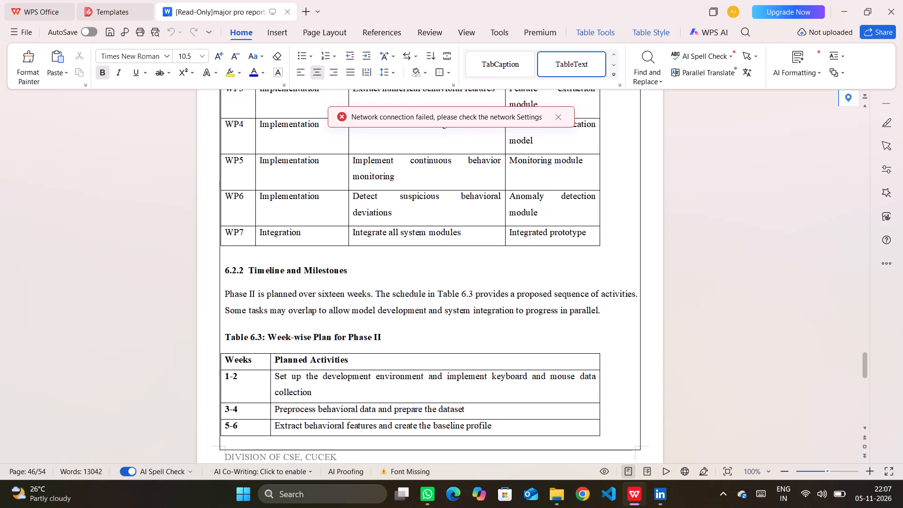
{"action": "scroll", "coordinate": [403, 366], "scroll_direction": "down", "scroll_amount": 1}
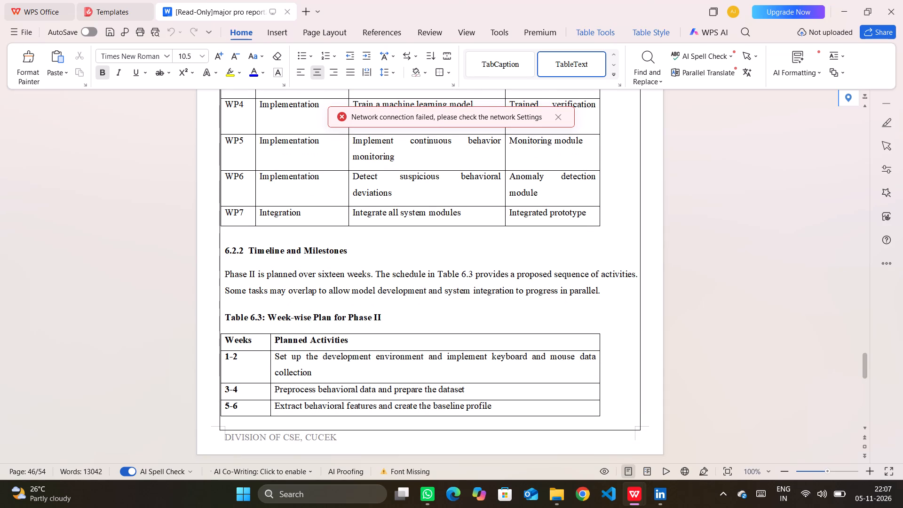
Insert blank lines before the 6.2.2 Timeline and Milestones heading to push it and Table 6.3 onto the next page.
{"action": "left_click", "coordinate": [225, 247]}
{"action": "key", "text": "Return"}
{"action": "key", "text": "Return"}
{"action": "key", "text": "Return"}
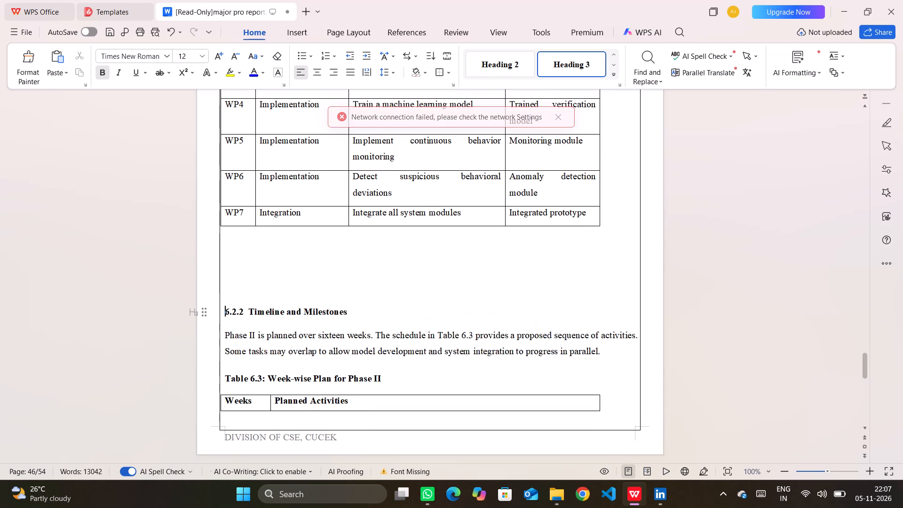
{"action": "key", "text": "Return"}
{"action": "key", "text": "Return"}
{"action": "key", "text": "Return"}
{"action": "key", "text": "Return"}
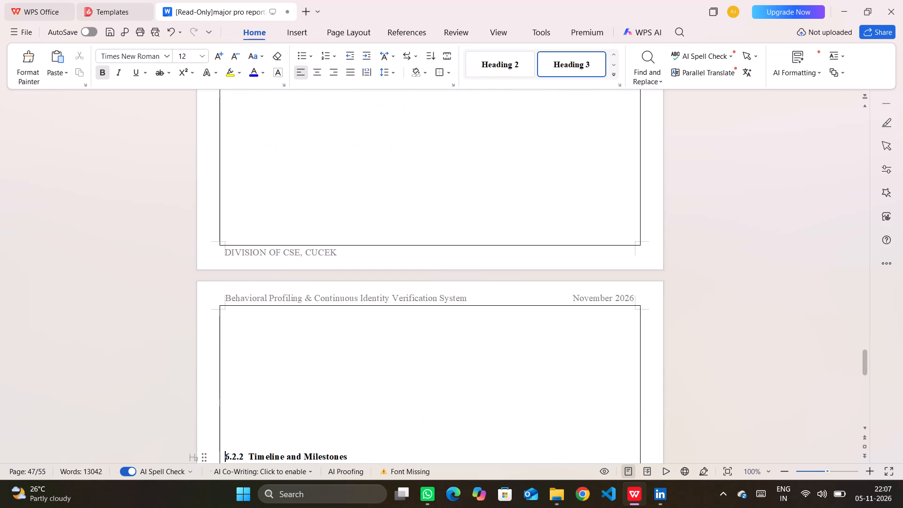
Remove the surplus blank lines above the 6.2.2 heading so that it starts at the very top of its page.
{"action": "scroll", "coordinate": [225, 247], "scroll_direction": "up", "scroll_amount": 2}
{"action": "scroll", "coordinate": [276, 315], "scroll_direction": "down", "scroll_amount": 3}
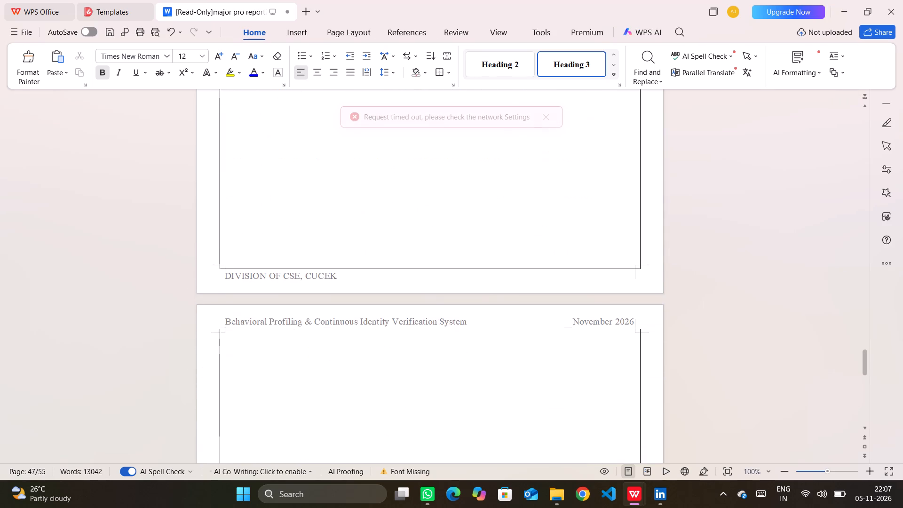
{"action": "left_click", "coordinate": [259, 330]}
{"action": "key", "text": "BackSpace"}
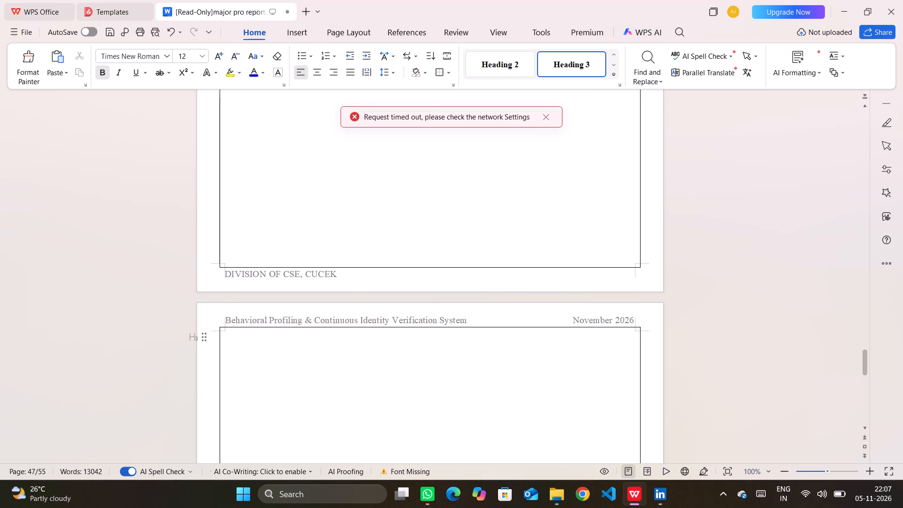
{"action": "scroll", "coordinate": [269, 369], "scroll_direction": "down", "scroll_amount": 2}
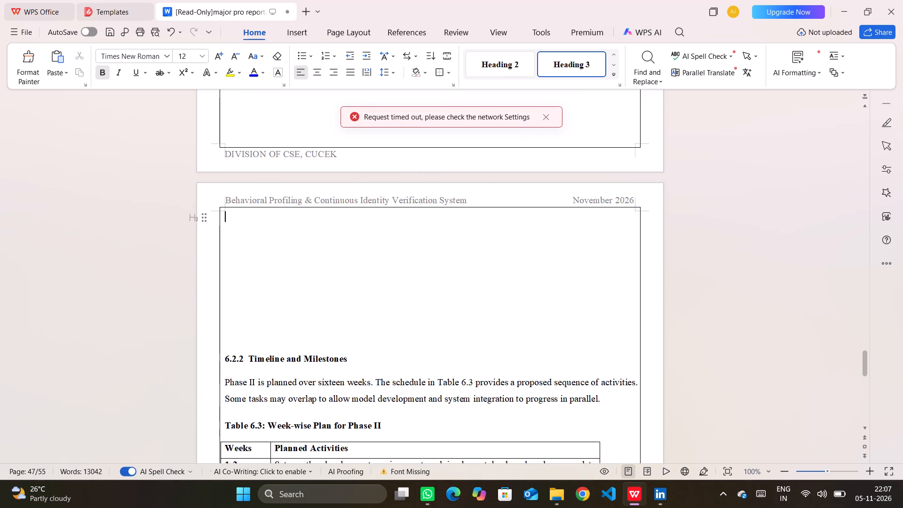
{"action": "left_click", "coordinate": [225, 346]}
{"action": "key", "text": "BackSpace"}
{"action": "key", "text": "Return"}
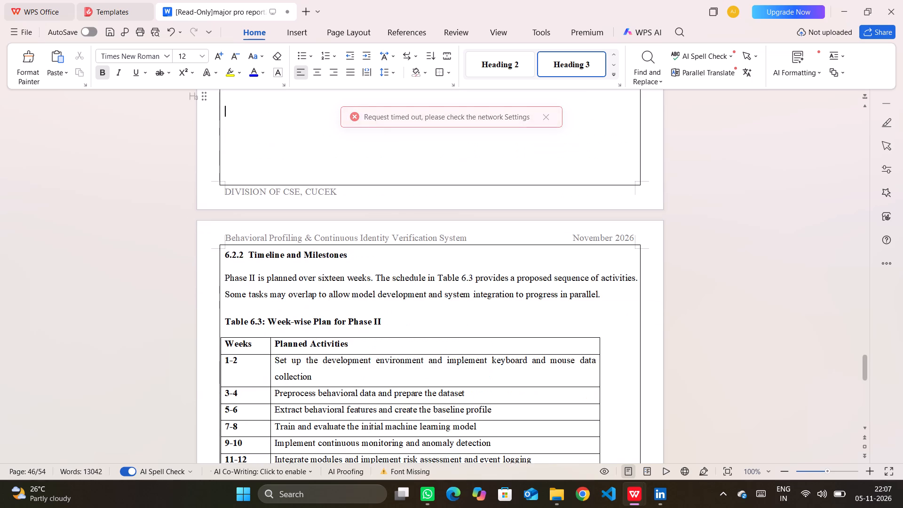
Insert the readable Phase II Gantt chart PNG from Downloads on the blank line directly below Table 6.2.
{"action": "scroll", "coordinate": [225, 346], "scroll_direction": "up", "scroll_amount": 2}
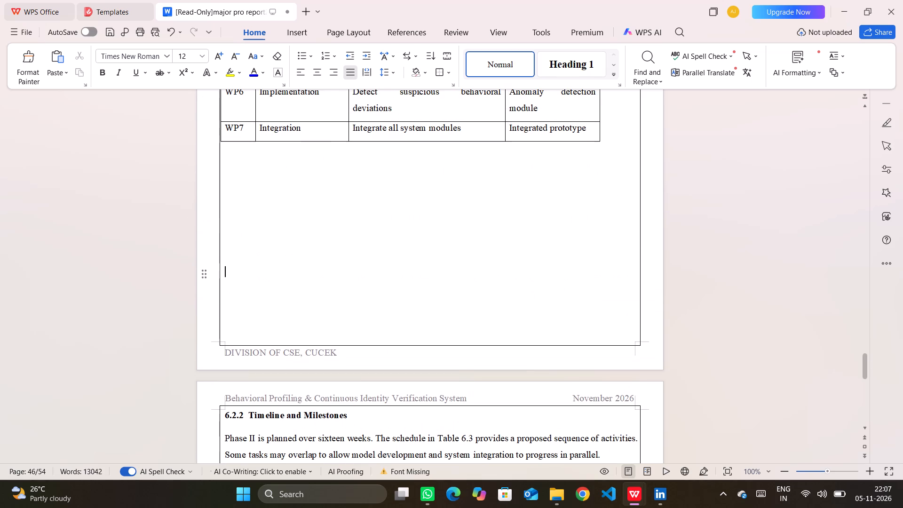
{"action": "left_click", "coordinate": [254, 173]}
{"action": "left_click", "coordinate": [238, 155]}
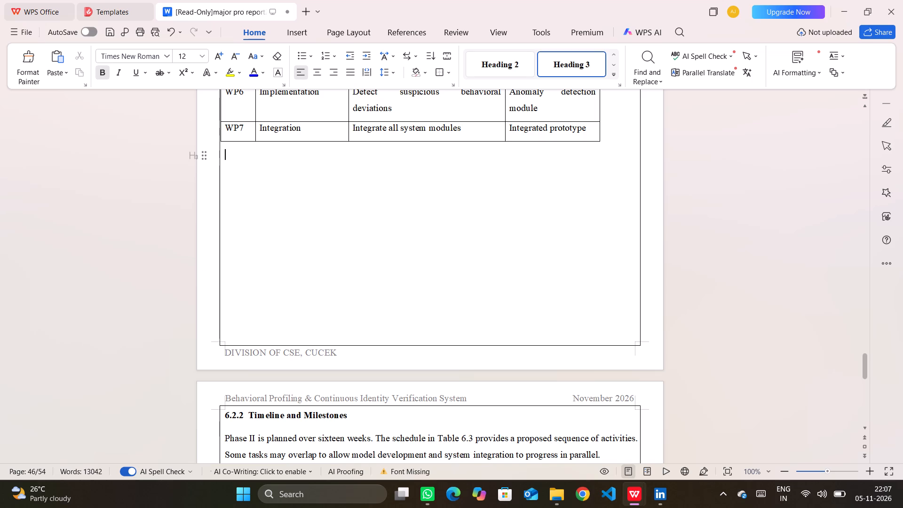
{"action": "left_click", "coordinate": [295, 32]}
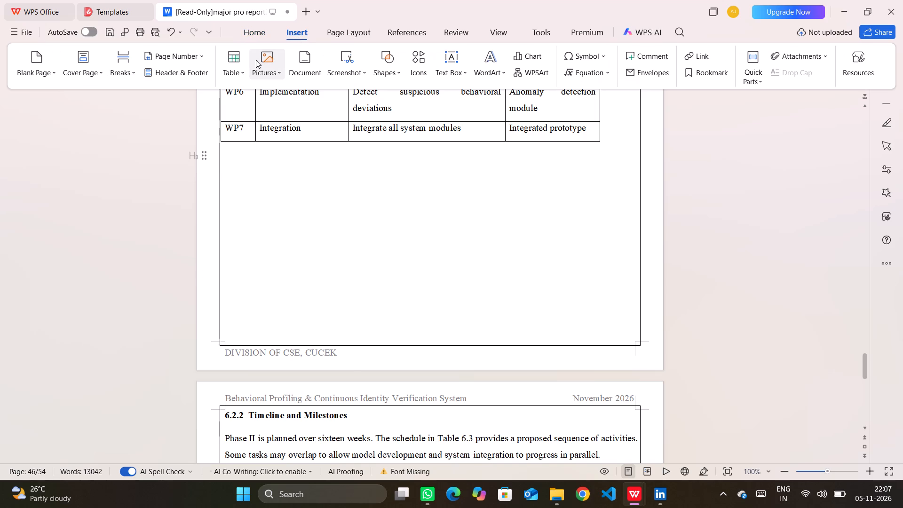
{"action": "left_click", "coordinate": [256, 60]}
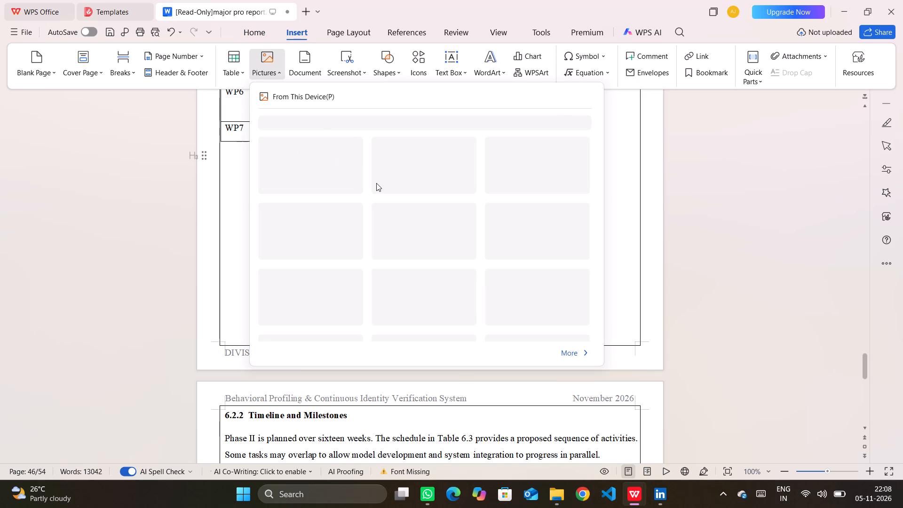
{"action": "left_click", "coordinate": [311, 100]}
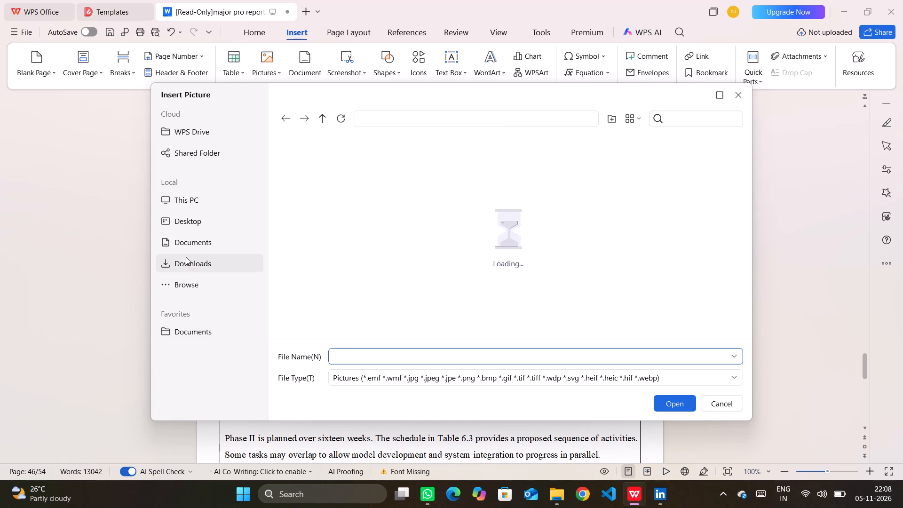
{"action": "left_click", "coordinate": [187, 260]}
{"action": "scroll", "coordinate": [376, 214], "scroll_direction": "down", "scroll_amount": 2}
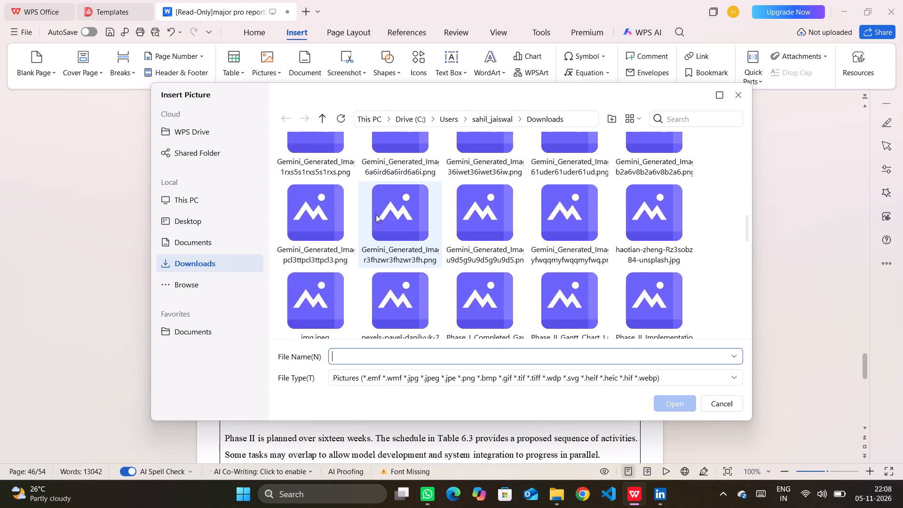
{"action": "scroll", "coordinate": [376, 214], "scroll_direction": "up", "scroll_amount": 1}
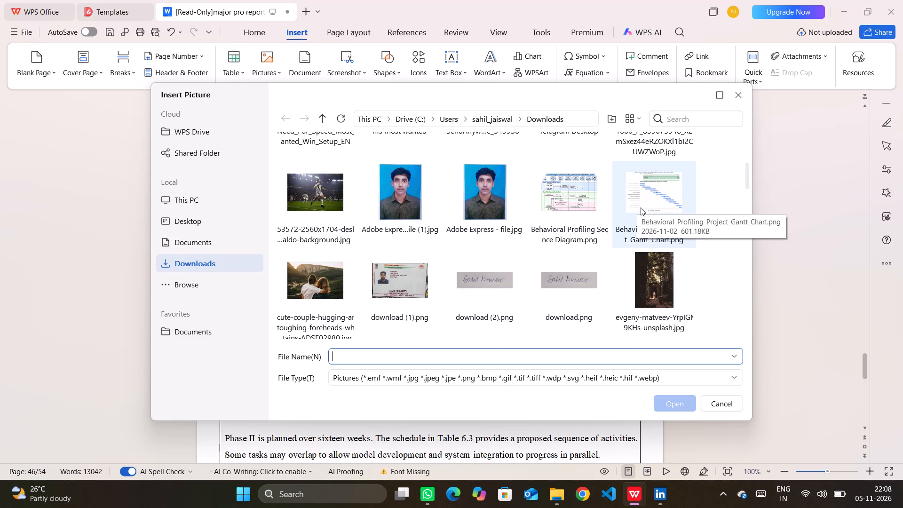
{"action": "scroll", "coordinate": [572, 210], "scroll_direction": "down", "scroll_amount": 1}
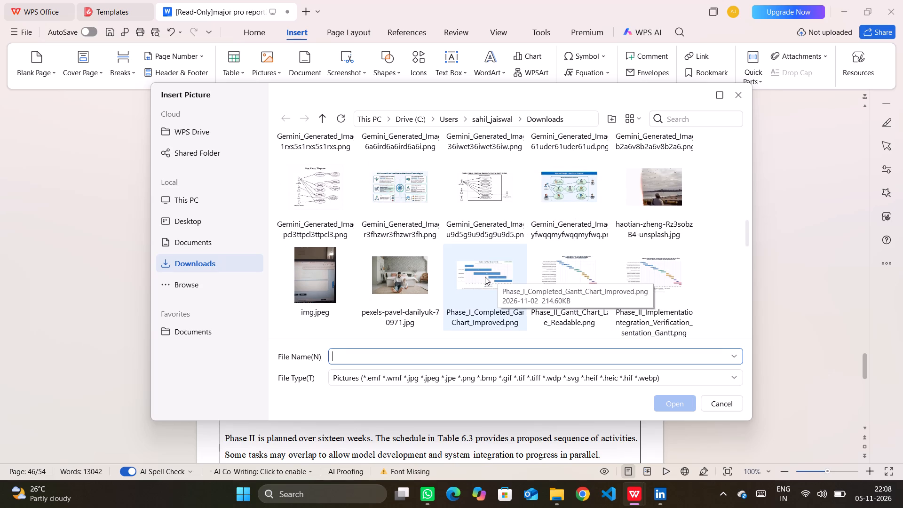
{"action": "double_click", "coordinate": [548, 276]}
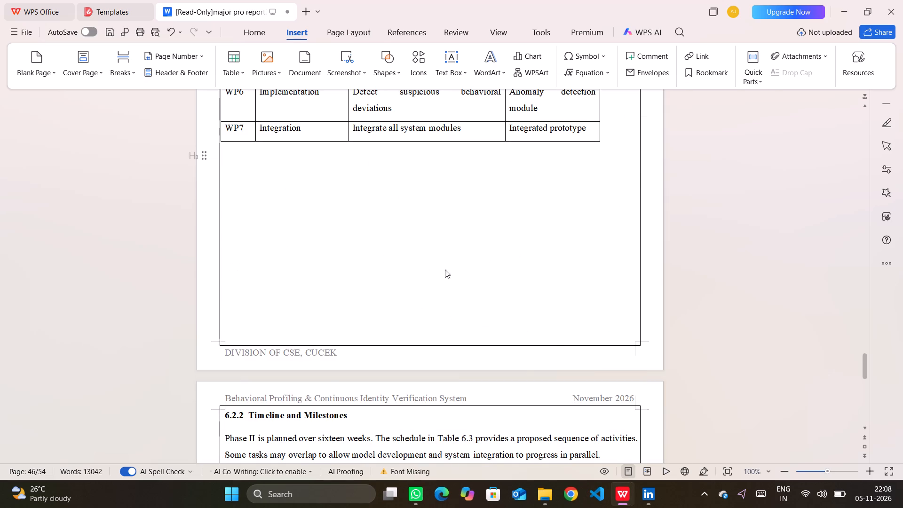
Move the Gantt chart picture up into the Tasks cell of Table 6.2's WP7 row.
{"action": "scroll", "coordinate": [426, 287], "scroll_direction": "down", "scroll_amount": 1}
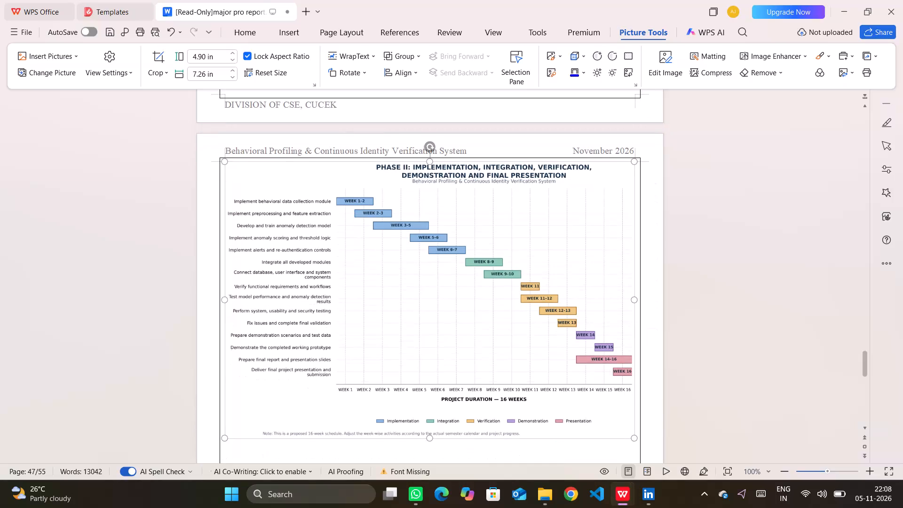
{"action": "scroll", "coordinate": [426, 287], "scroll_direction": "up", "scroll_amount": 3}
{"action": "scroll", "coordinate": [426, 287], "scroll_direction": "down", "scroll_amount": 2}
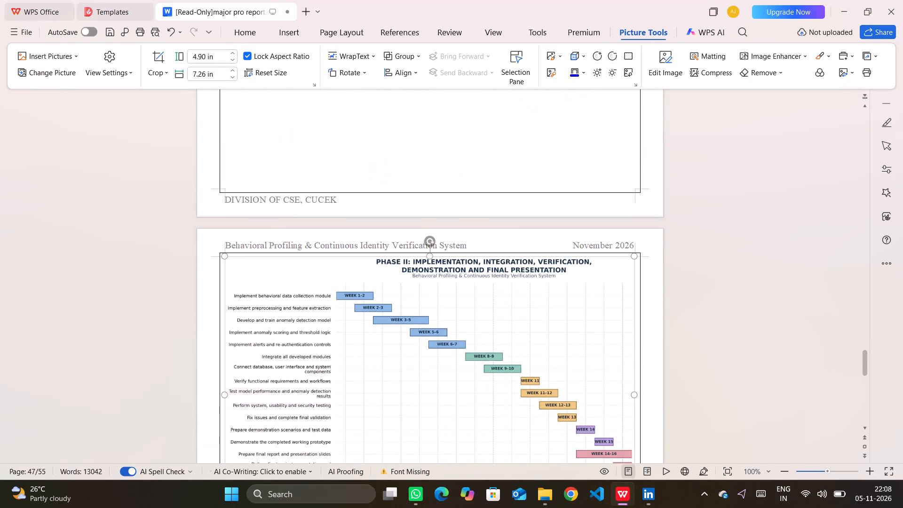
{"action": "scroll", "coordinate": [426, 287], "scroll_direction": "down", "scroll_amount": 1}
{"action": "left_click_drag", "start_coordinate": [412, 321], "coordinate": [398, 144]}
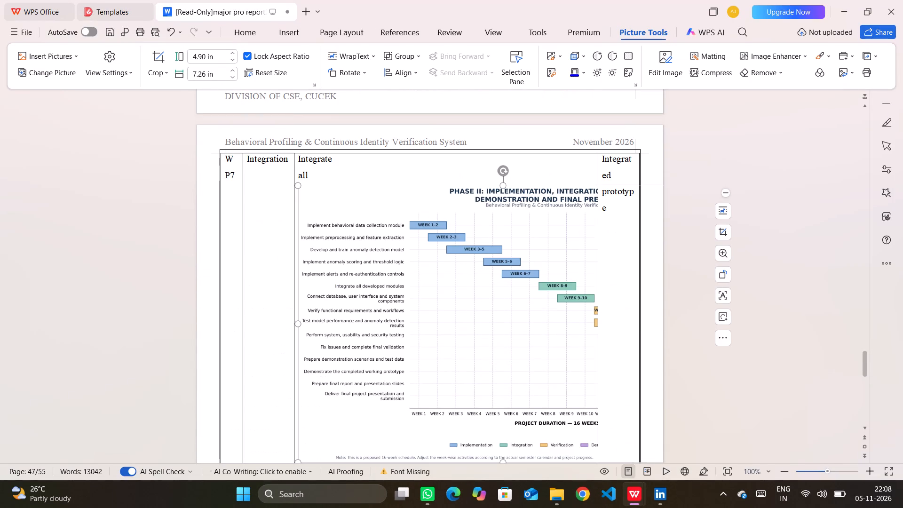
Shrink the Gantt chart picture proportionally to about 3.11 in high by 4.61 in wide.
{"action": "left_click_drag", "start_coordinate": [298, 185], "coordinate": [421, 282]}
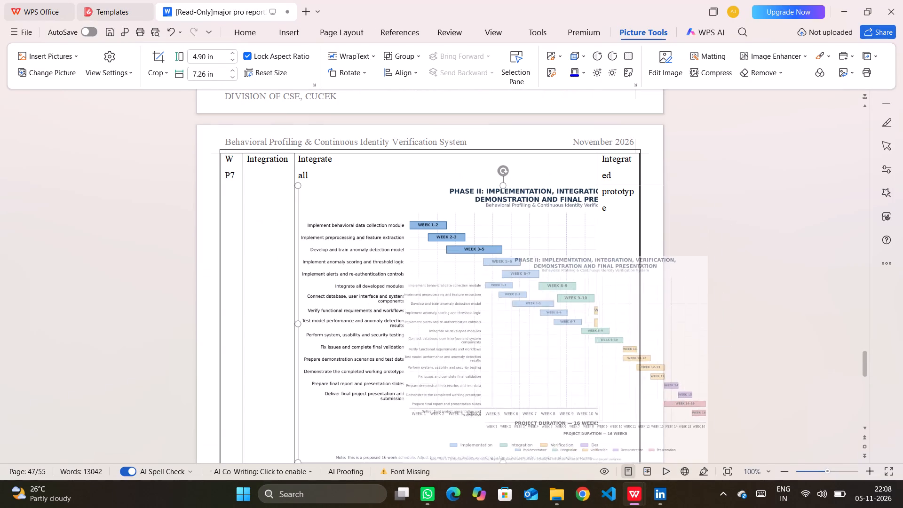
{"action": "left_click_drag", "start_coordinate": [421, 282], "coordinate": [447, 306]}
{"action": "scroll", "coordinate": [480, 283], "scroll_direction": "up", "scroll_amount": 1}
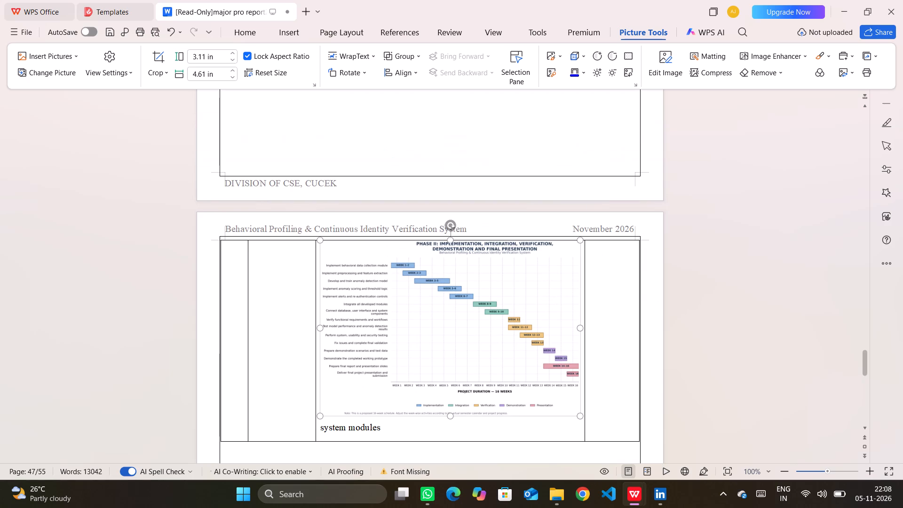
{"action": "left_click", "coordinate": [597, 270]}
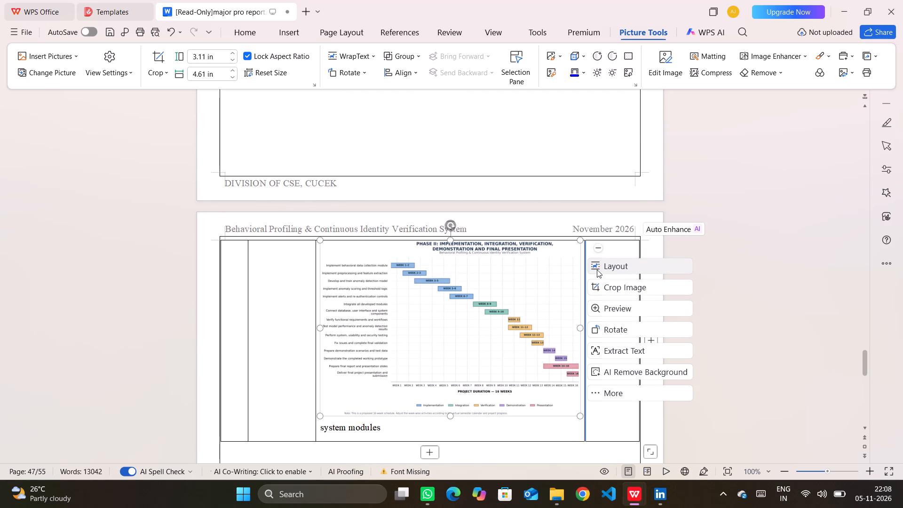
{"action": "left_click", "coordinate": [751, 347]}
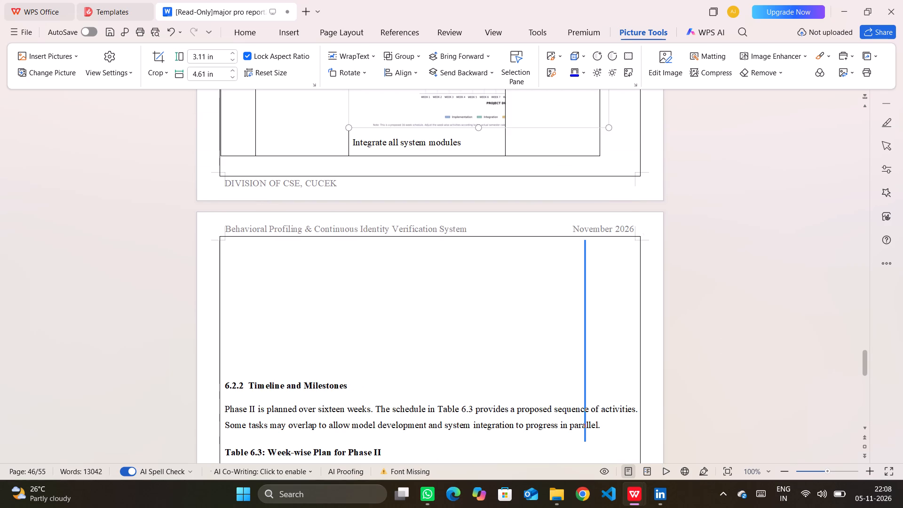
{"action": "scroll", "coordinate": [528, 302], "scroll_direction": "up", "scroll_amount": 3}
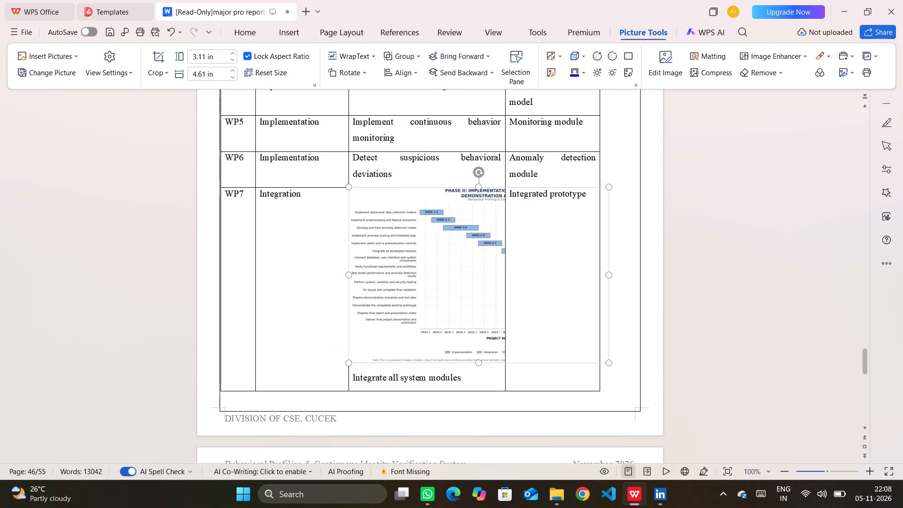
{"action": "scroll", "coordinate": [457, 290], "scroll_direction": "up", "scroll_amount": 1}
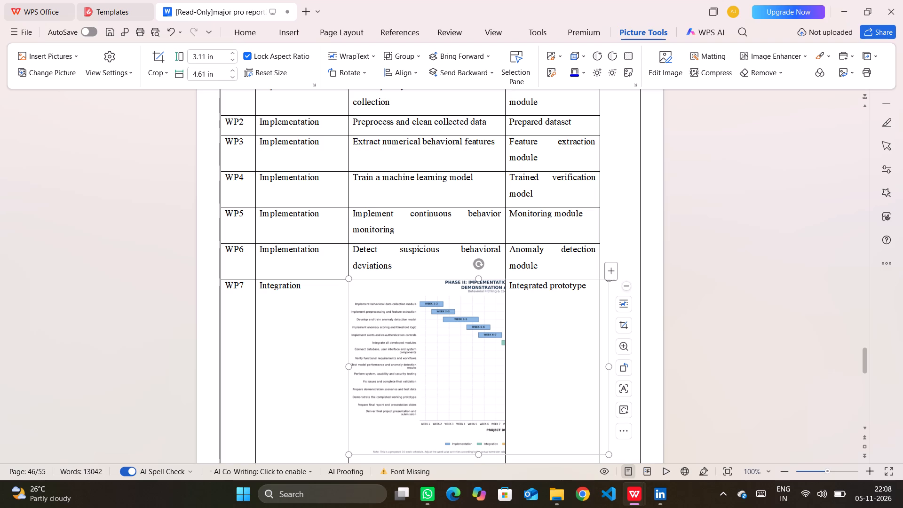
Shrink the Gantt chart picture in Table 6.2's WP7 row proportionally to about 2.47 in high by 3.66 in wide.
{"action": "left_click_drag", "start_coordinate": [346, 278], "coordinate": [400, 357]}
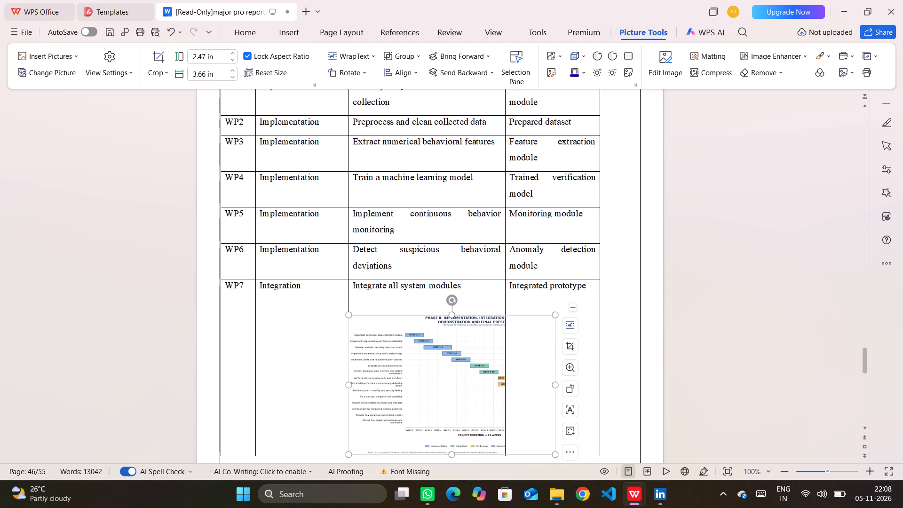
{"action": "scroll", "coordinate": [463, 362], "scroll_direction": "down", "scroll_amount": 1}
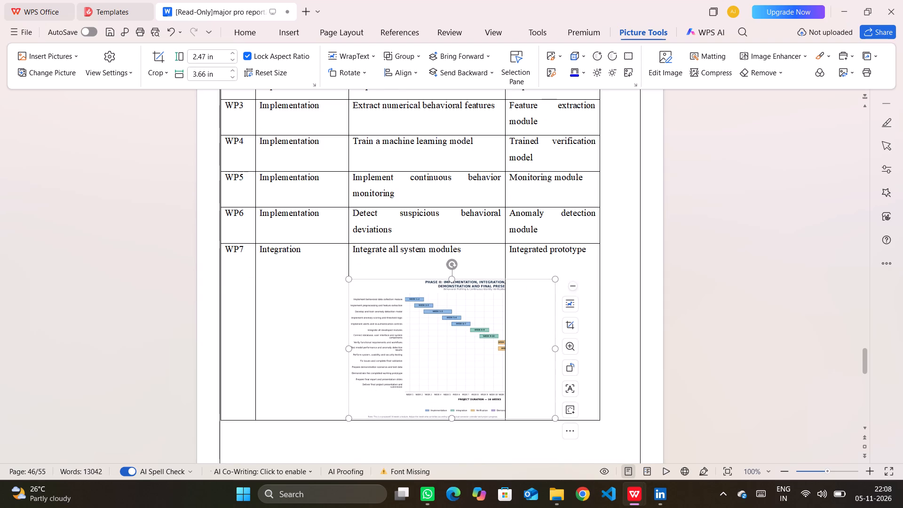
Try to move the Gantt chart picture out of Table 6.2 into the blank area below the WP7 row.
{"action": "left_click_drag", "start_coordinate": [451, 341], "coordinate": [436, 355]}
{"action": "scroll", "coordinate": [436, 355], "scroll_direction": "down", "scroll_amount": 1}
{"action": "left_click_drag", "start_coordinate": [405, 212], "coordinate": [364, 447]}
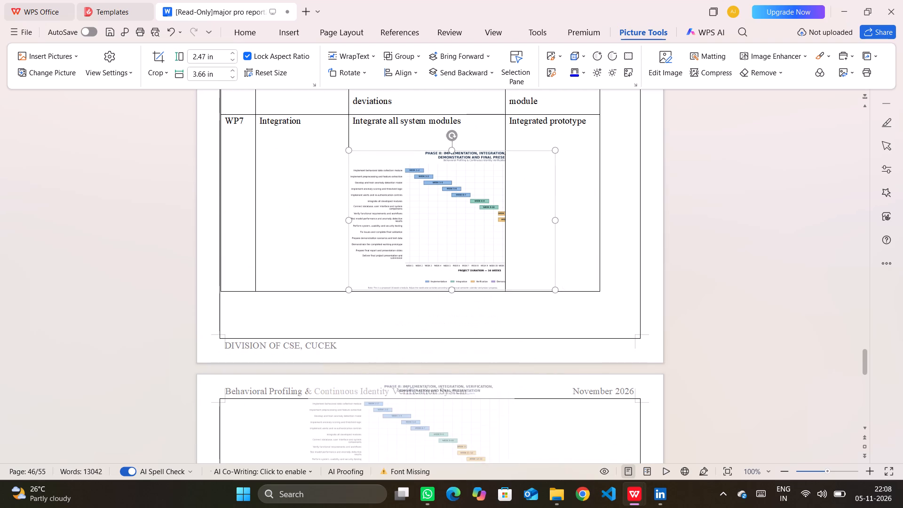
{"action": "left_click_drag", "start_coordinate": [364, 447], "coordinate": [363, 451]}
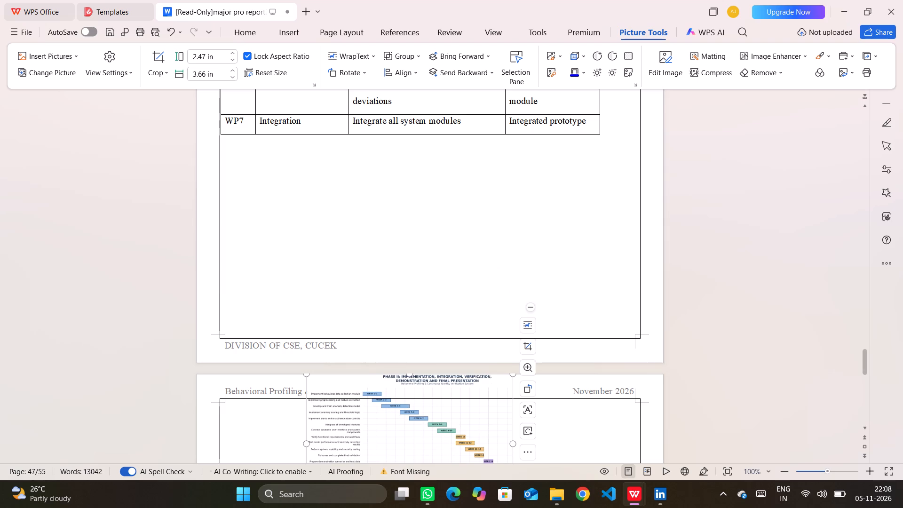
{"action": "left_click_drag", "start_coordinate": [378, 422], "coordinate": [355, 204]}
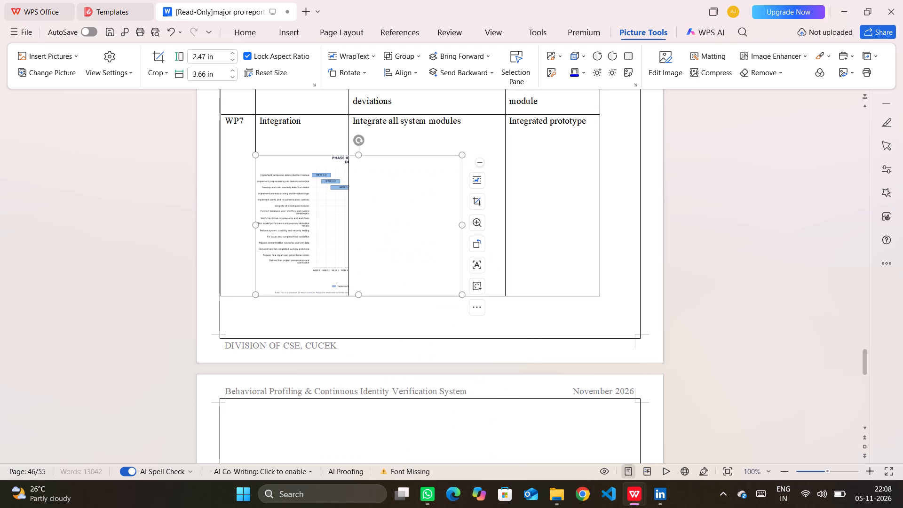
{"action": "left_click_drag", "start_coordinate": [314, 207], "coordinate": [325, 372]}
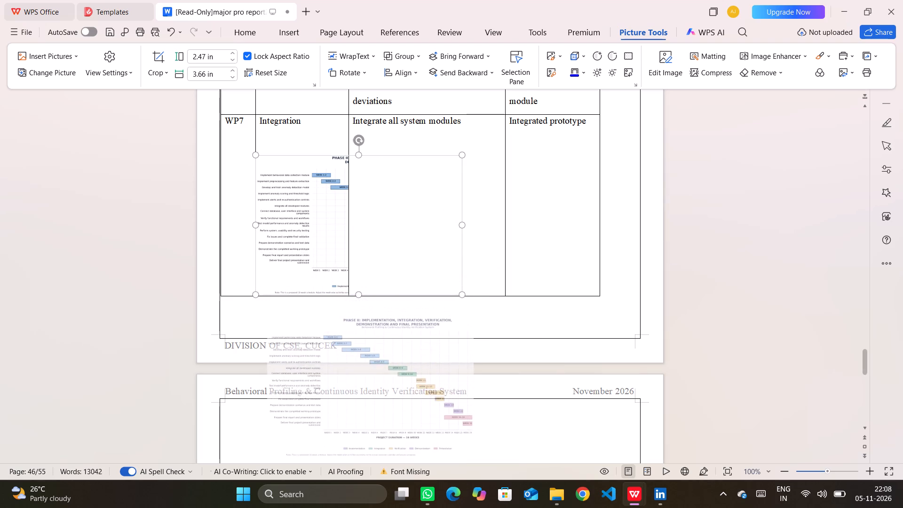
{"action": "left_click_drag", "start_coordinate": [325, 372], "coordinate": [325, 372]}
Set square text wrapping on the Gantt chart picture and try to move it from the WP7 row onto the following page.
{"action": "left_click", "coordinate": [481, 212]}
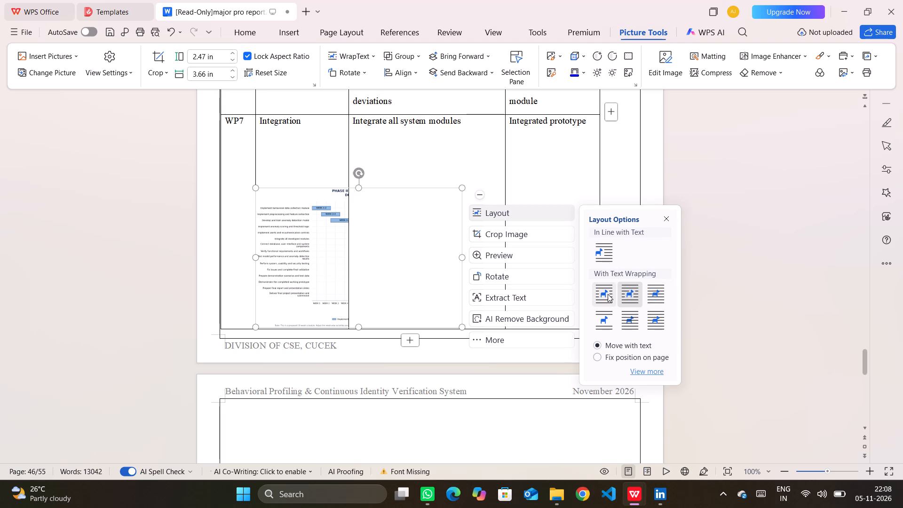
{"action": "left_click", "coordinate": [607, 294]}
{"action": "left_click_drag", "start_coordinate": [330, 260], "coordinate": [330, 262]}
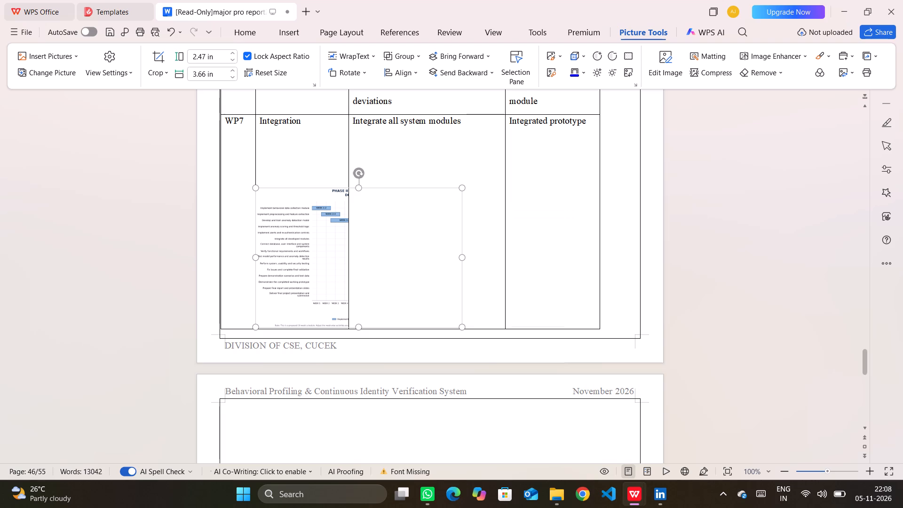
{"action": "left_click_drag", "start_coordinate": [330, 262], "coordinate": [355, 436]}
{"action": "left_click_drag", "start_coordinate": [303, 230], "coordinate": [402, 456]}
Widen Table 6.2's Deliverable column so the table's outer edge reaches the page's right text margin.
{"action": "scroll", "coordinate": [394, 257], "scroll_direction": "up", "scroll_amount": 1}
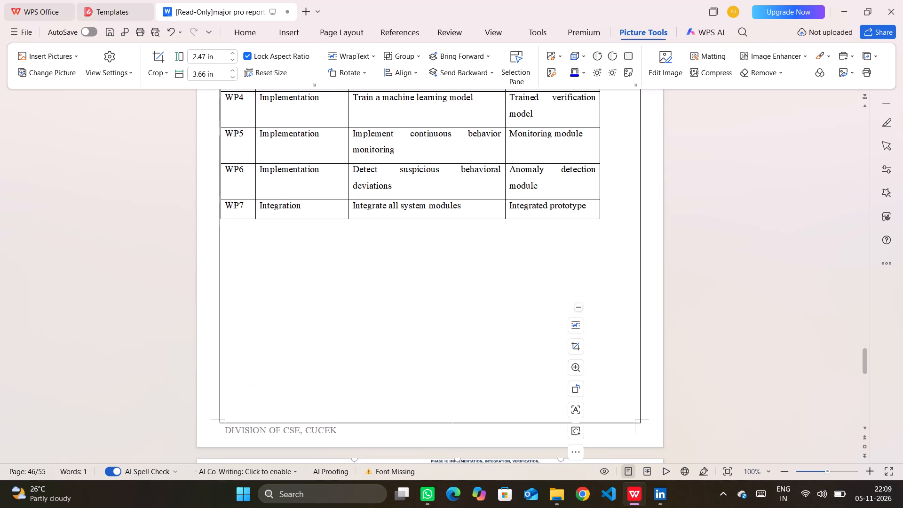
{"action": "scroll", "coordinate": [506, 108], "scroll_direction": "up", "scroll_amount": 1}
{"action": "scroll", "coordinate": [415, 155], "scroll_direction": "up", "scroll_amount": 1}
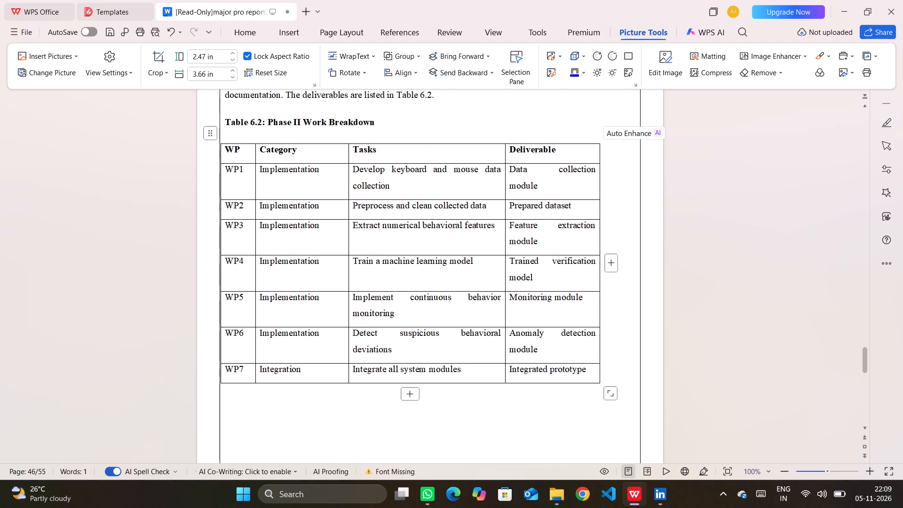
{"action": "left_click", "coordinate": [599, 255]}
{"action": "left_click_drag", "start_coordinate": [599, 249], "coordinate": [628, 246]}
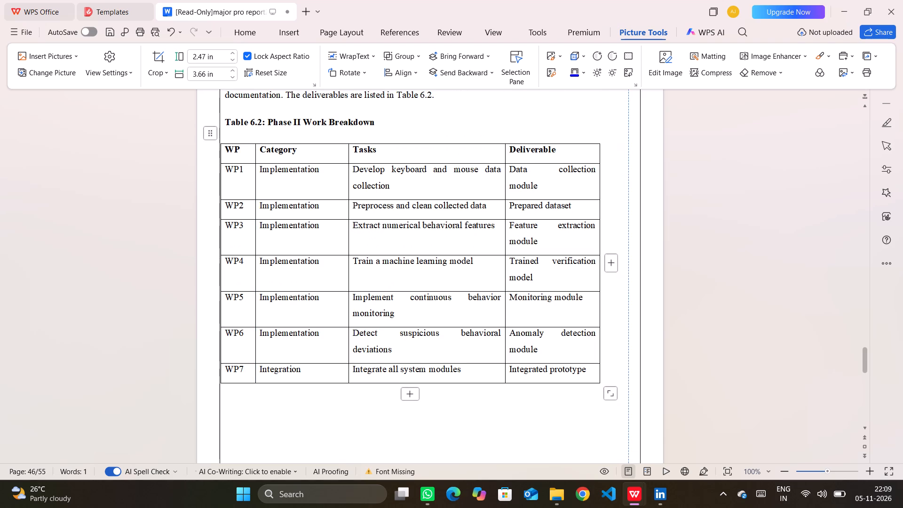
{"action": "left_click_drag", "start_coordinate": [628, 246], "coordinate": [635, 246]}
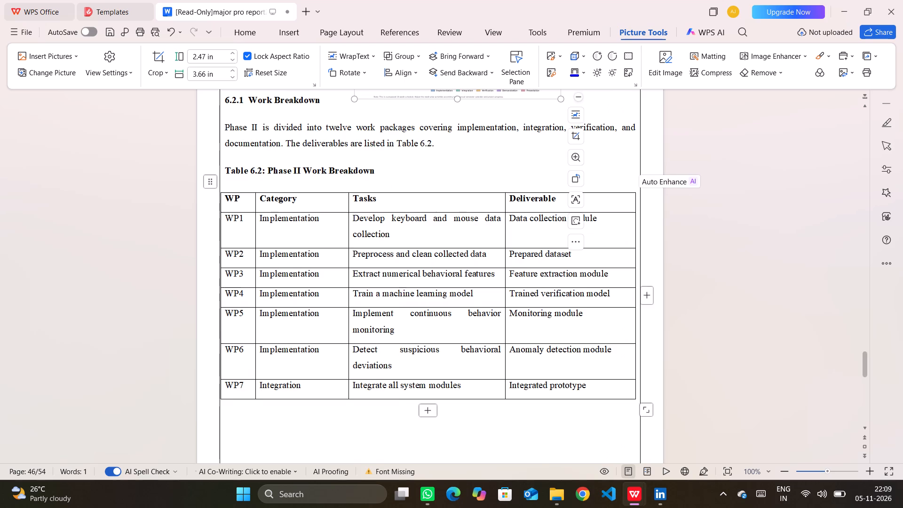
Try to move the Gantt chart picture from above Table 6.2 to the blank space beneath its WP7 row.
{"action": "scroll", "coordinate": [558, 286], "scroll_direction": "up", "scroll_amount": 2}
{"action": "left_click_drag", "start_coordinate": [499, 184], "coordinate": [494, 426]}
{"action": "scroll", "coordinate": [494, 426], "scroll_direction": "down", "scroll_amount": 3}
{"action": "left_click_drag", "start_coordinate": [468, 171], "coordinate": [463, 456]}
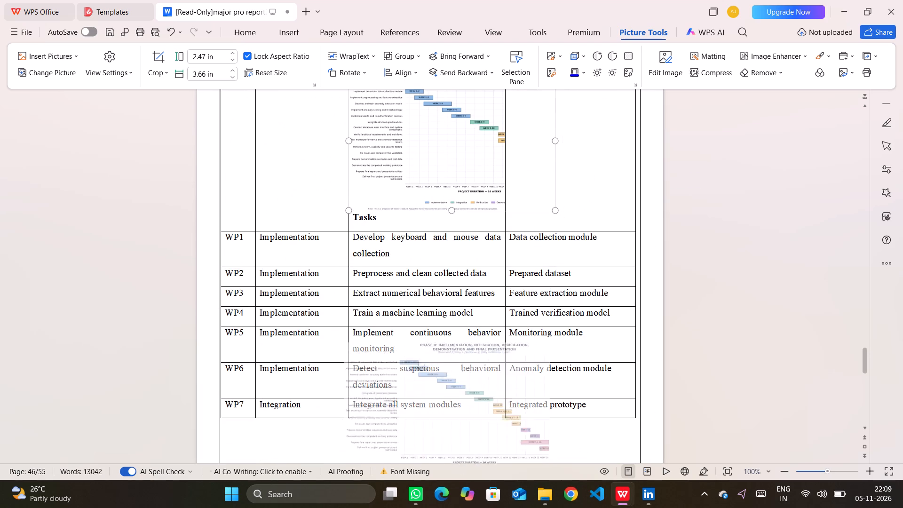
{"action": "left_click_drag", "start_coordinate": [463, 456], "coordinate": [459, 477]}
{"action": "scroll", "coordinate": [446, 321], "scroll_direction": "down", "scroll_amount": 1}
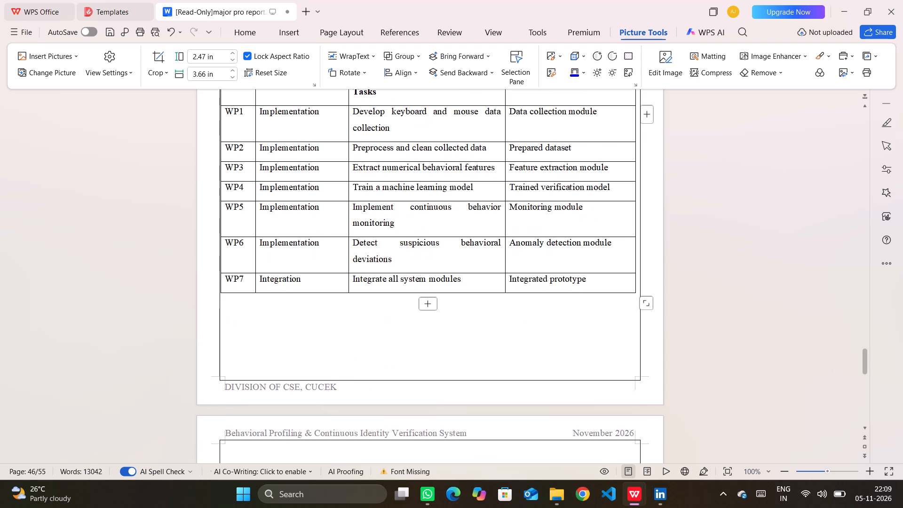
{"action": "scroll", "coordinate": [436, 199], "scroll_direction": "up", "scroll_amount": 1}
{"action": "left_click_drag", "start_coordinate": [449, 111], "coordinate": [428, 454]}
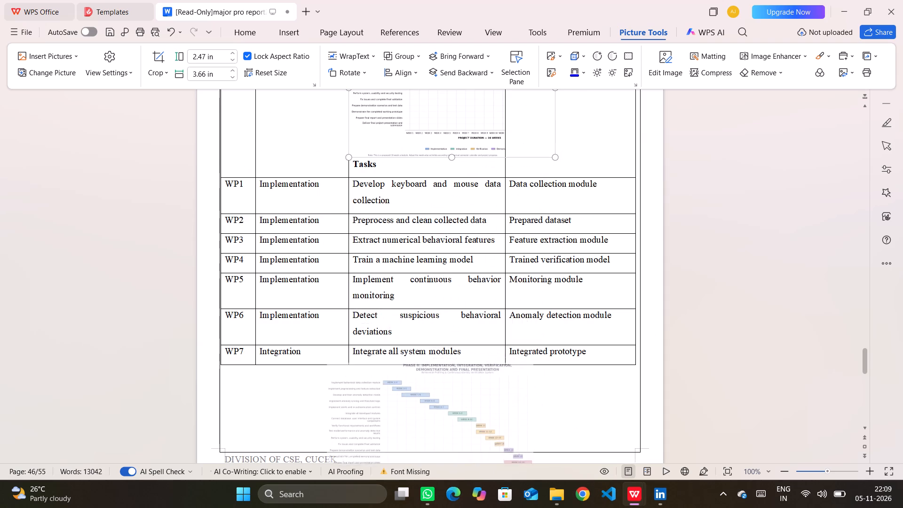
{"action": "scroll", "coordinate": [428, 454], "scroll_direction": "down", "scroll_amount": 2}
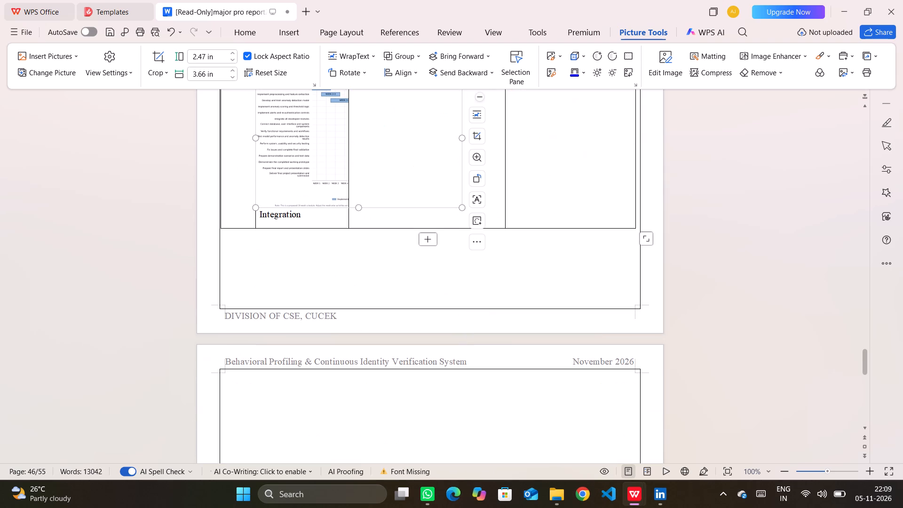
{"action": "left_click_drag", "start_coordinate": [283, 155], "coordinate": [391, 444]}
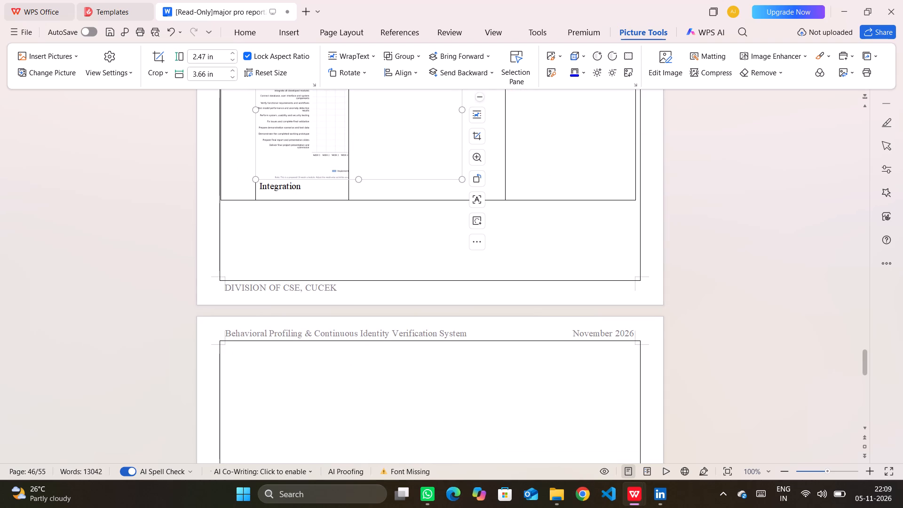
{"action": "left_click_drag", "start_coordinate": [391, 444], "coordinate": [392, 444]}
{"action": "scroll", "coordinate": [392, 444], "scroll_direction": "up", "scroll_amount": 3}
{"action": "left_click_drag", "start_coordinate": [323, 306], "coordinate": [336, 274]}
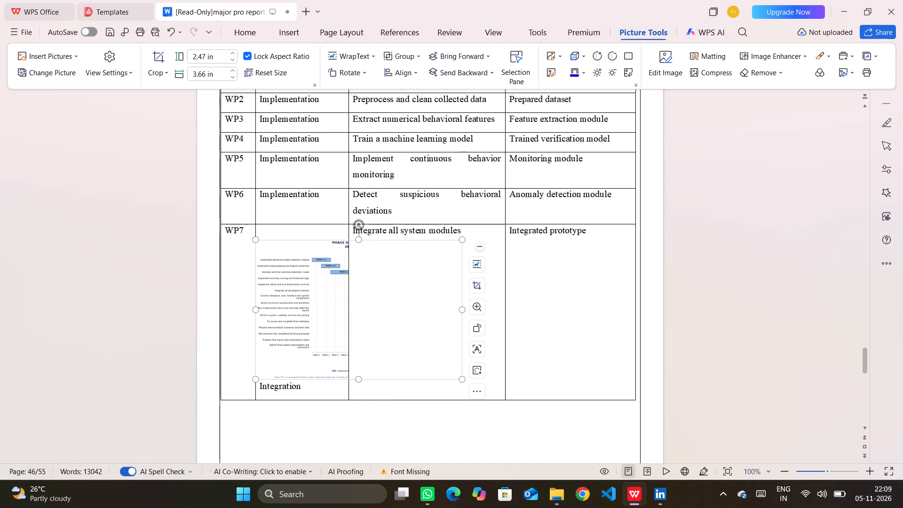
Delete the Gantt chart picture from Table 6.2's WP7 row.
{"action": "left_click", "coordinate": [305, 269]}
{"action": "right_click", "coordinate": [440, 365]}
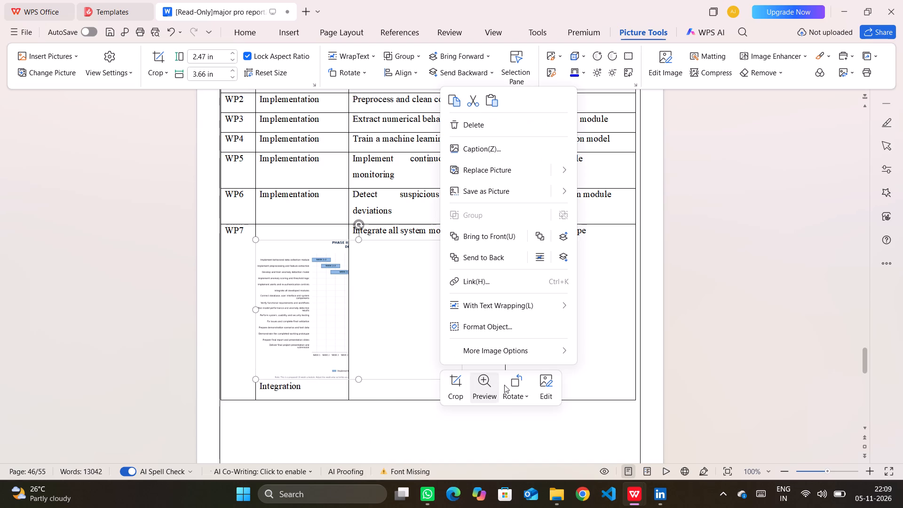
{"action": "left_click", "coordinate": [486, 126]}
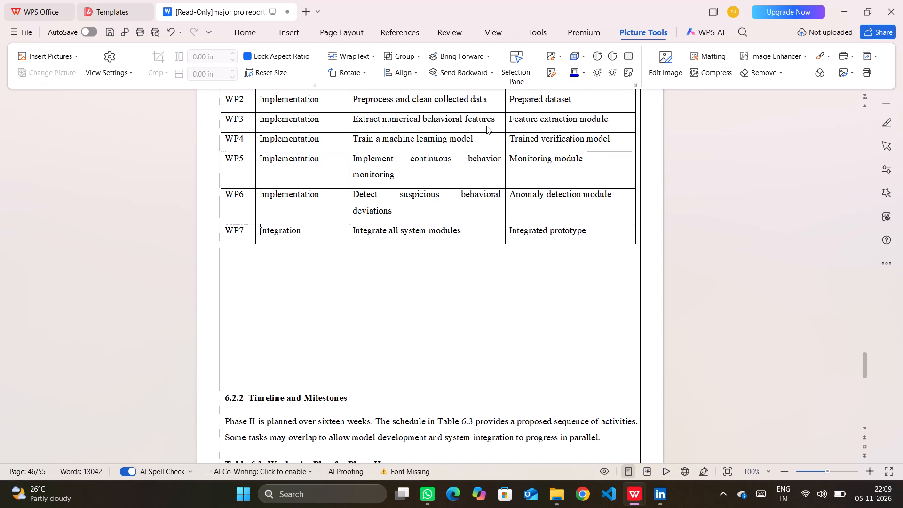
Insert two blank lines before the 6.2.2 Timeline and Milestones heading to push it onto the next page.
{"action": "left_click", "coordinate": [403, 288]}
{"action": "scroll", "coordinate": [403, 288], "scroll_direction": "down", "scroll_amount": 1}
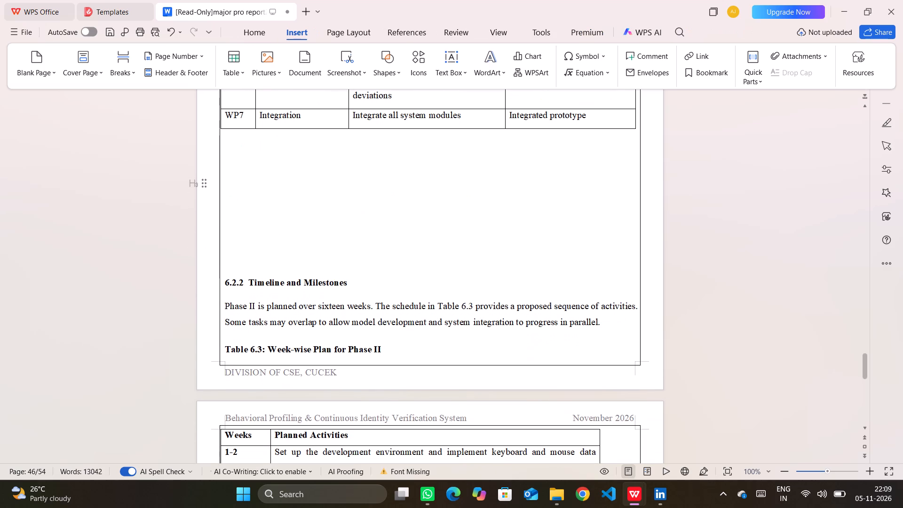
{"action": "left_click", "coordinate": [222, 280]}
{"action": "key", "text": "Return"}
{"action": "key", "text": "Return"}
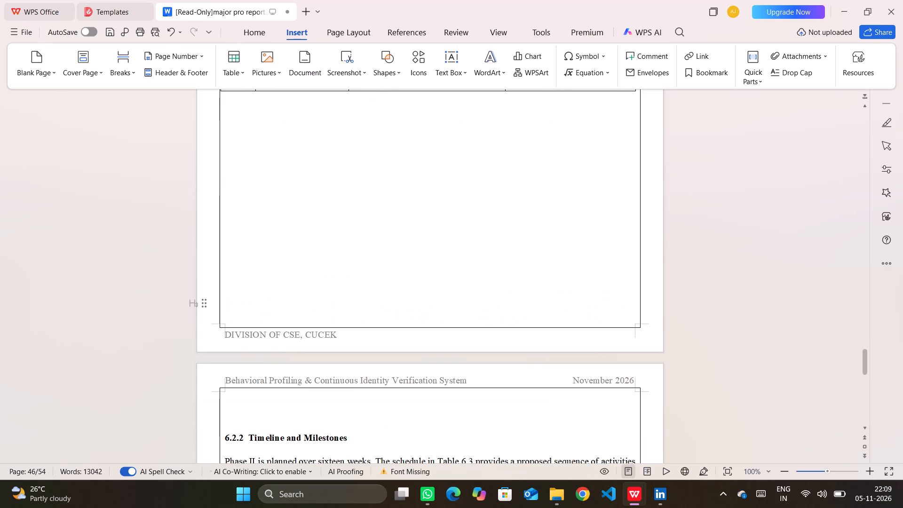
Draw a rectangle about 3.98 in high by 7.38 in wide filling the blank area below Table 6.2.
{"action": "scroll", "coordinate": [222, 280], "scroll_direction": "up", "scroll_amount": 1}
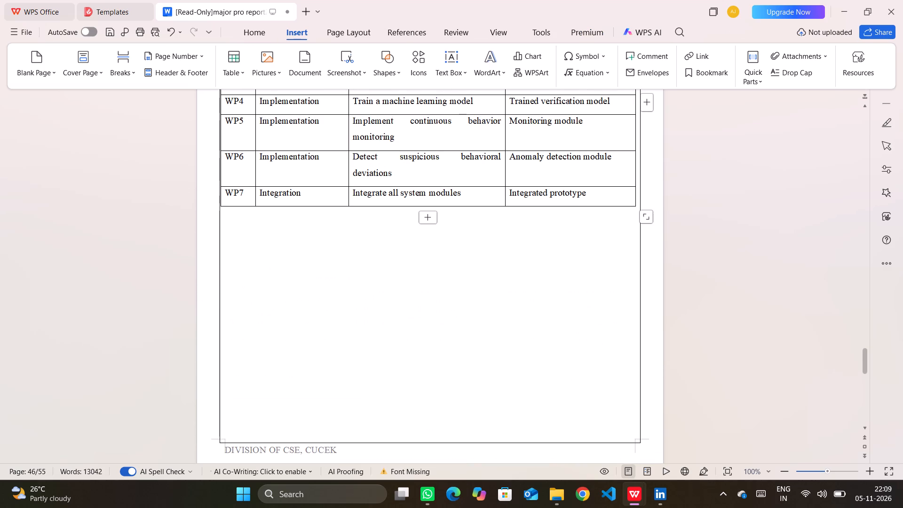
{"action": "left_click", "coordinate": [378, 67]}
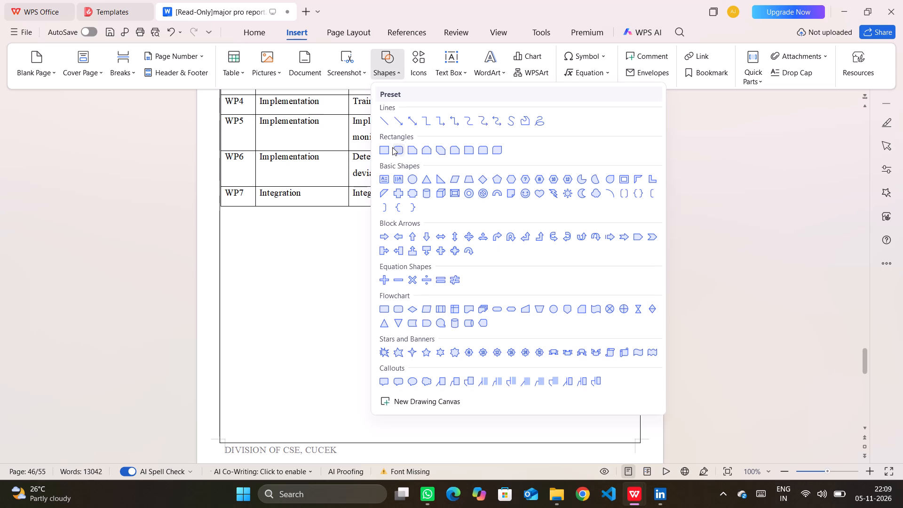
{"action": "left_click", "coordinate": [388, 149]}
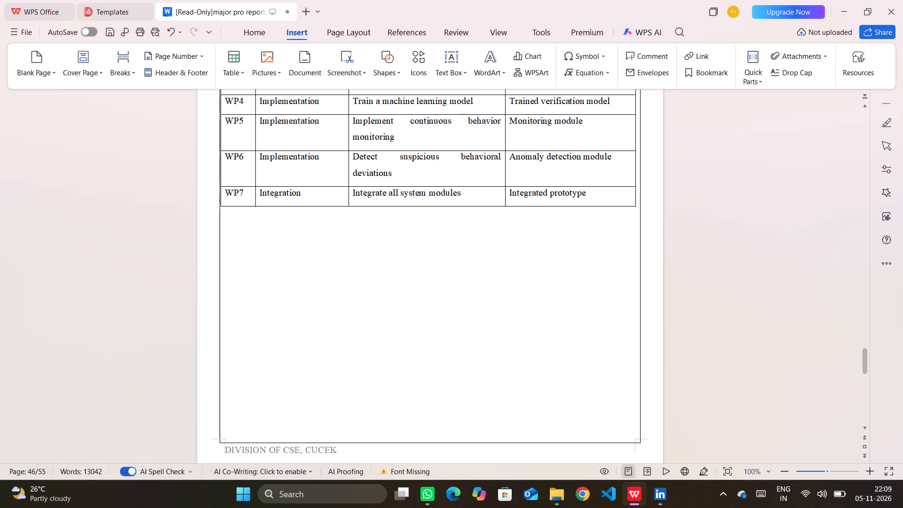
{"action": "left_click_drag", "start_coordinate": [222, 215], "coordinate": [586, 407]}
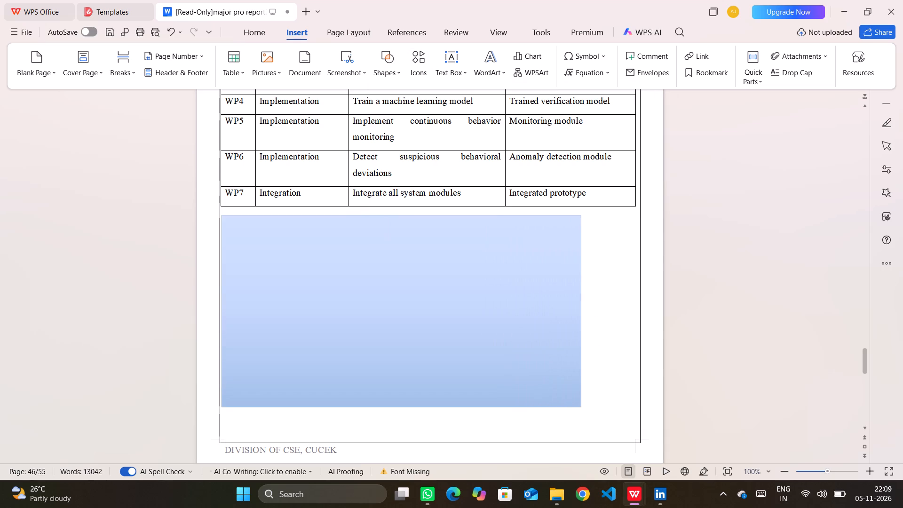
{"action": "left_click_drag", "start_coordinate": [586, 407], "coordinate": [628, 434]}
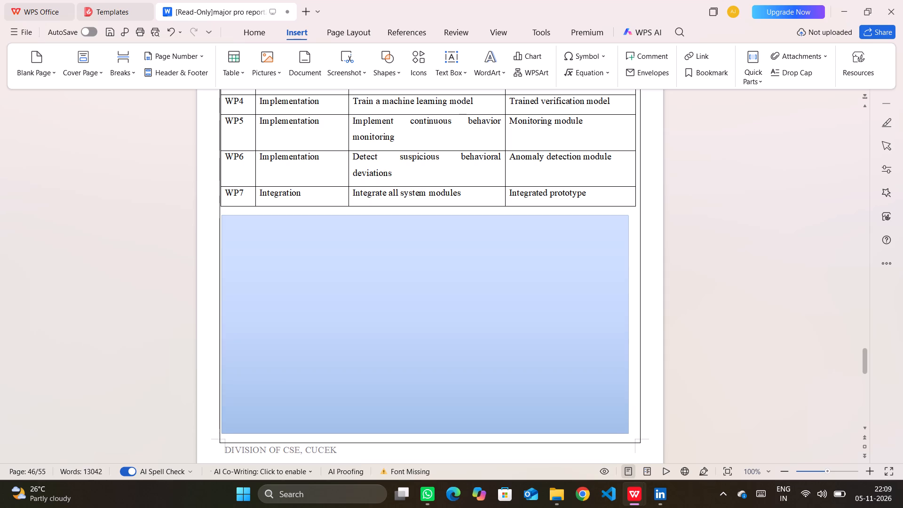
{"action": "left_click_drag", "start_coordinate": [628, 434], "coordinate": [644, 443]}
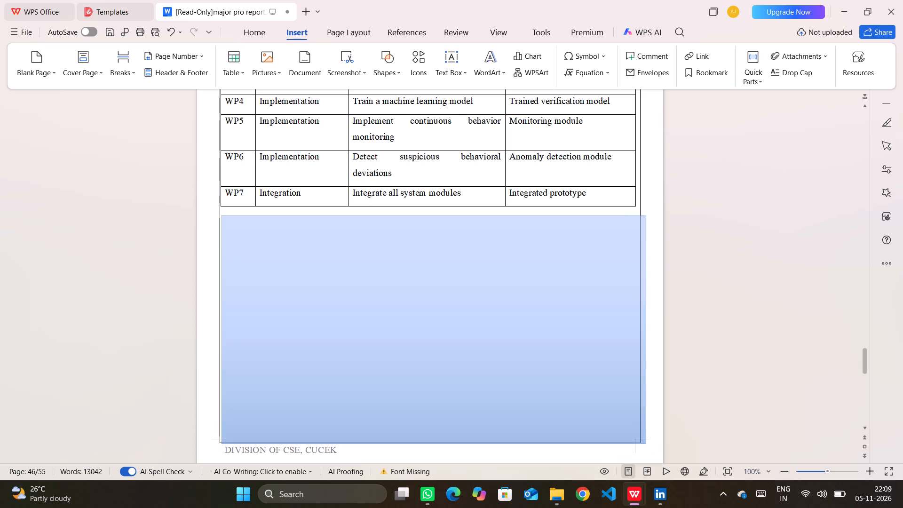
{"action": "left_click_drag", "start_coordinate": [644, 443], "coordinate": [636, 440]}
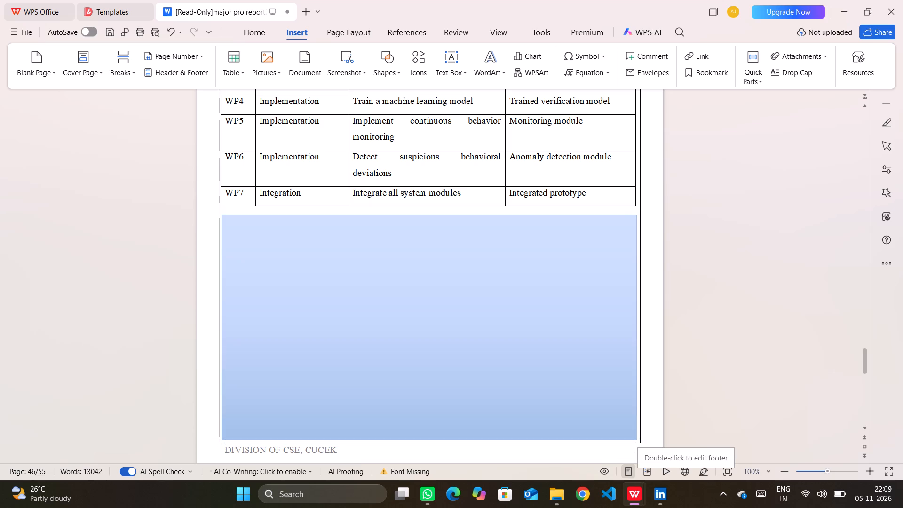
{"action": "left_click_drag", "start_coordinate": [636, 440], "coordinate": [638, 439]}
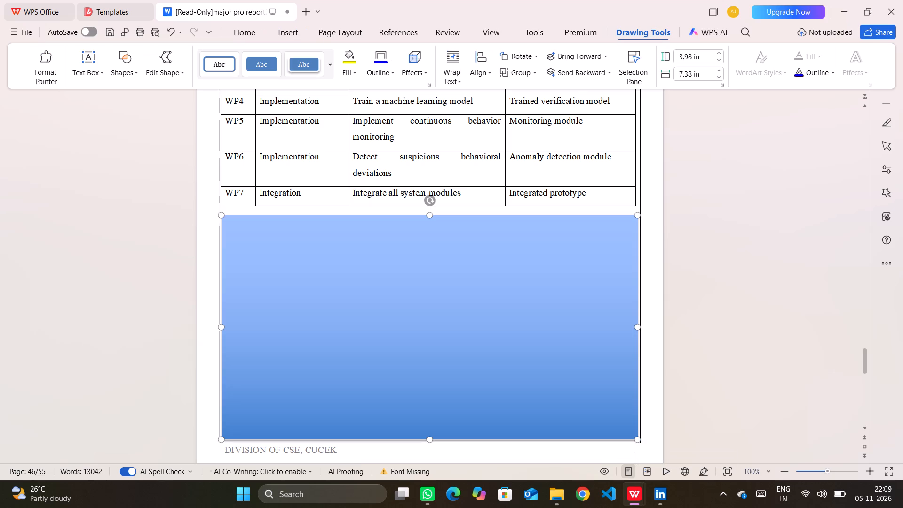
Make the rectangle below Table 6.2 accept text and left-align its paragraph.
{"action": "right_click", "coordinate": [444, 296]}
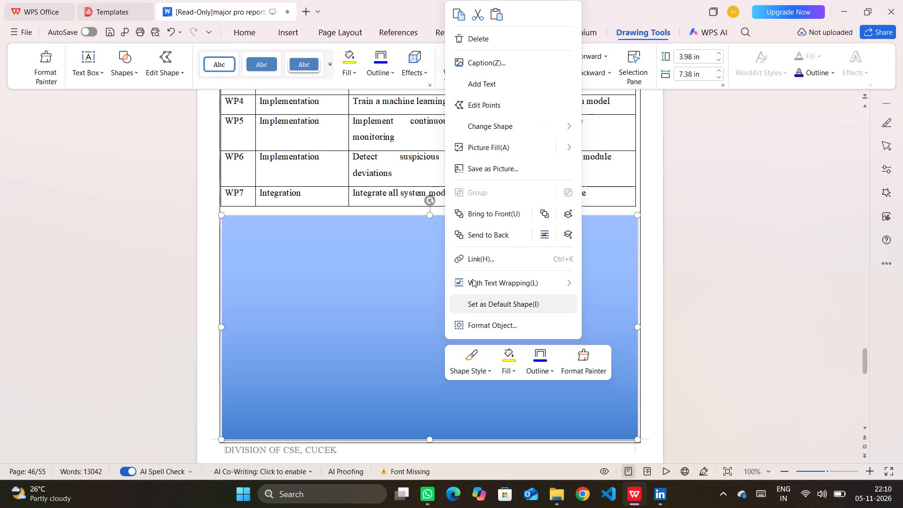
{"action": "left_click", "coordinate": [483, 83]}
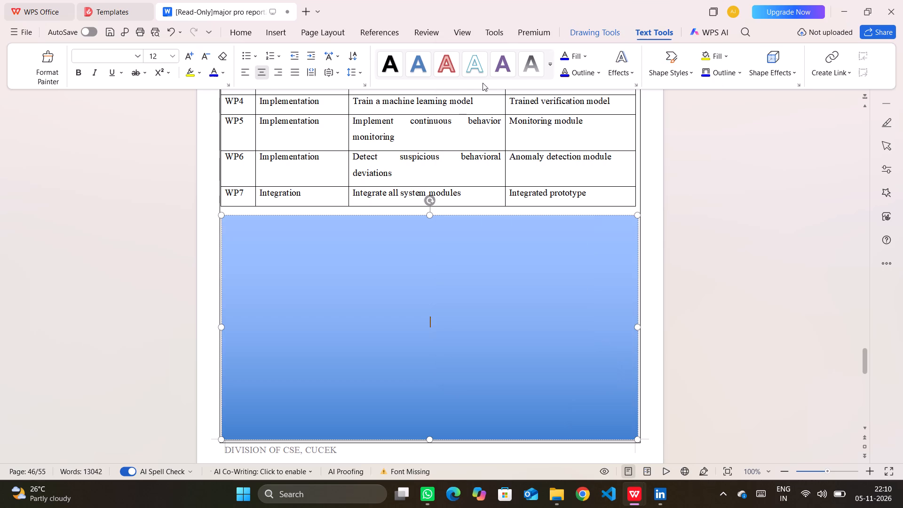
{"action": "left_click", "coordinate": [266, 296]}
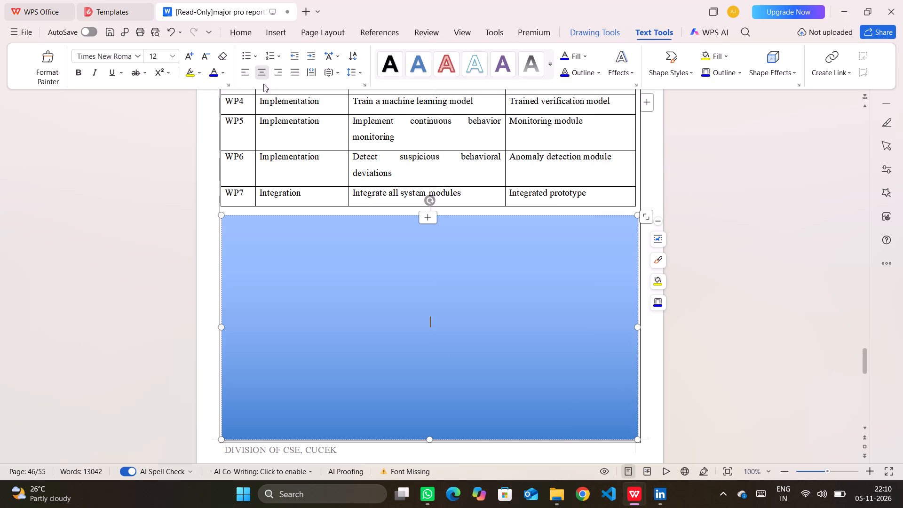
{"action": "left_click", "coordinate": [243, 73]}
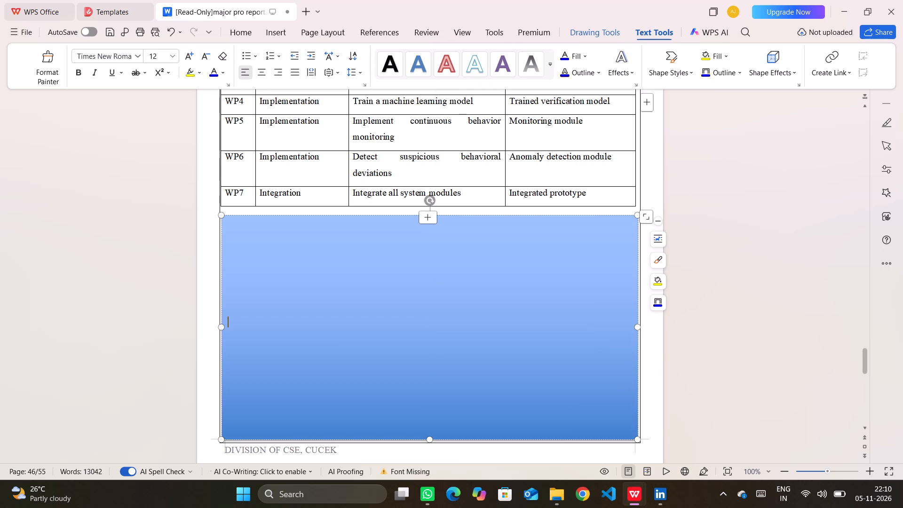
Set the text highlight inside the rectangle to No Color.
{"action": "right_click", "coordinate": [300, 283]}
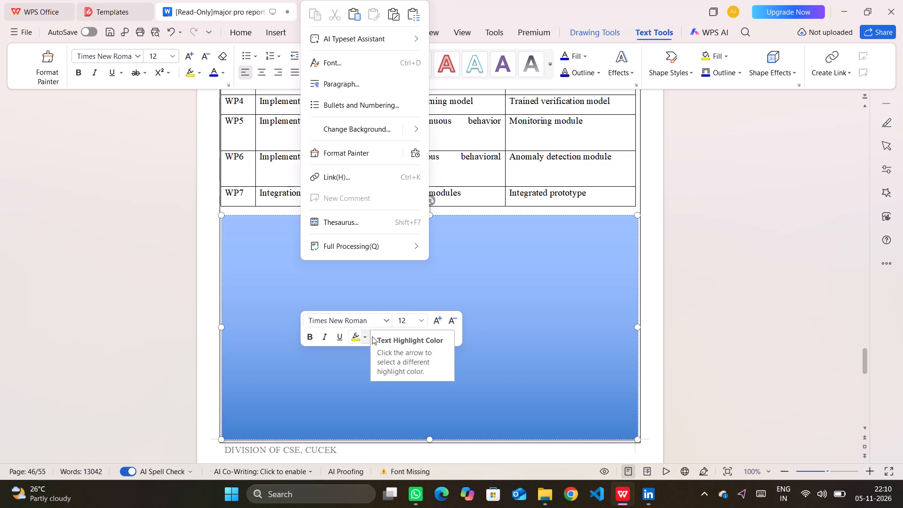
{"action": "left_click", "coordinate": [387, 334]}
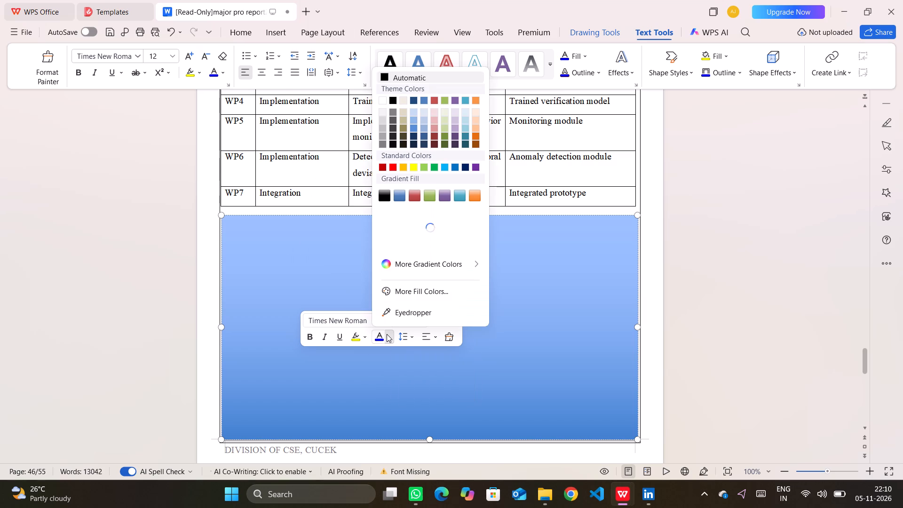
{"action": "left_click", "coordinate": [385, 335]}
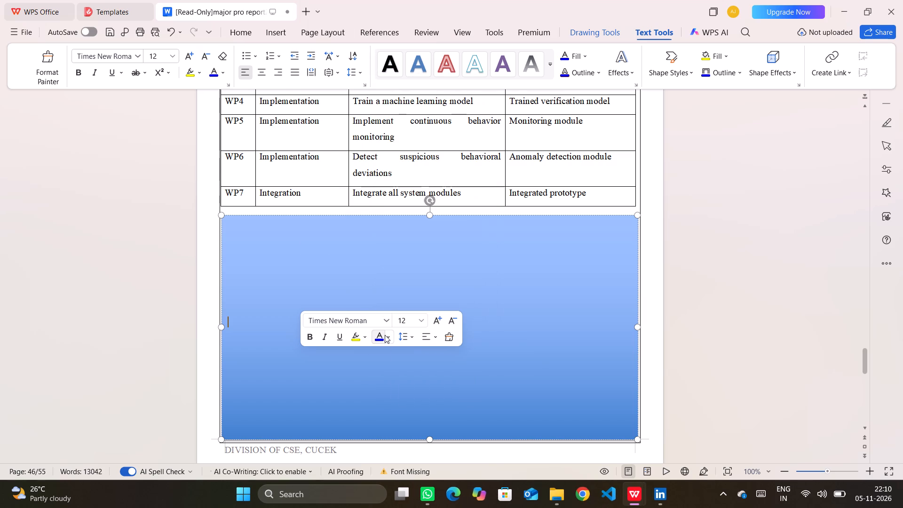
{"action": "left_click", "coordinate": [365, 335]}
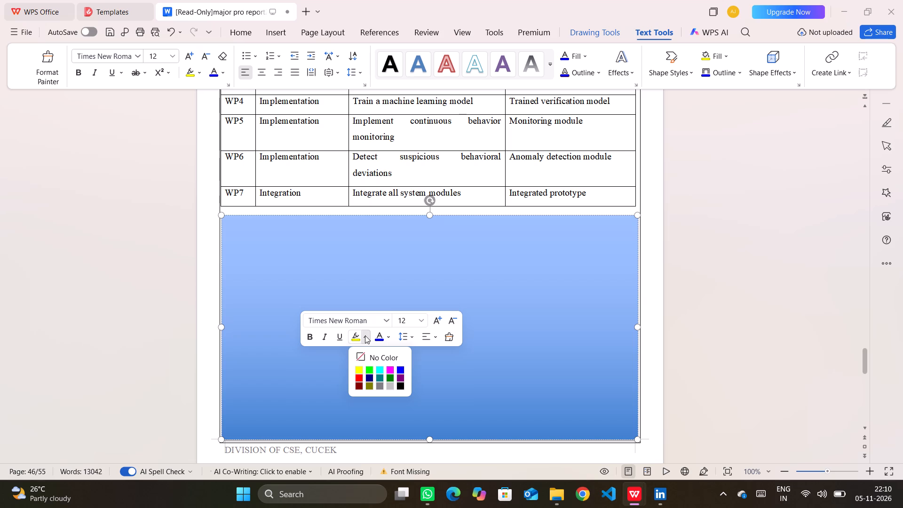
{"action": "left_click", "coordinate": [356, 355]}
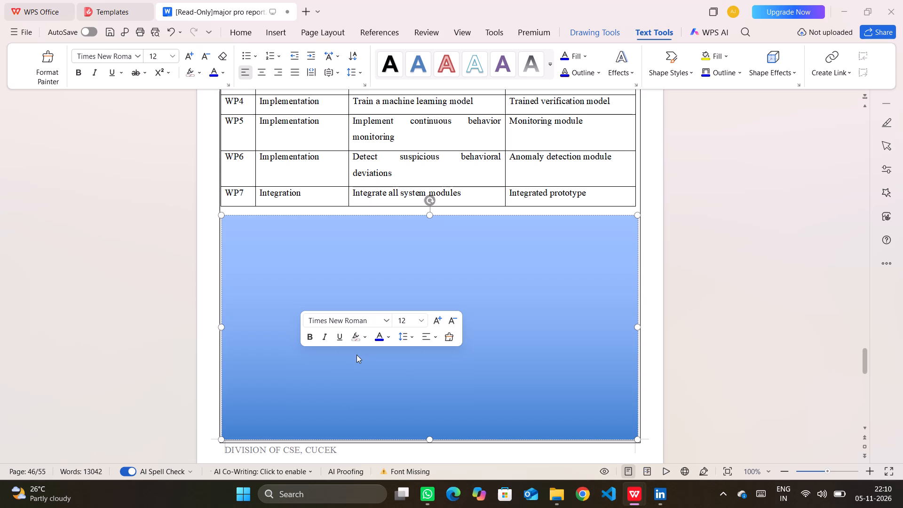
{"action": "left_click", "coordinate": [363, 261]}
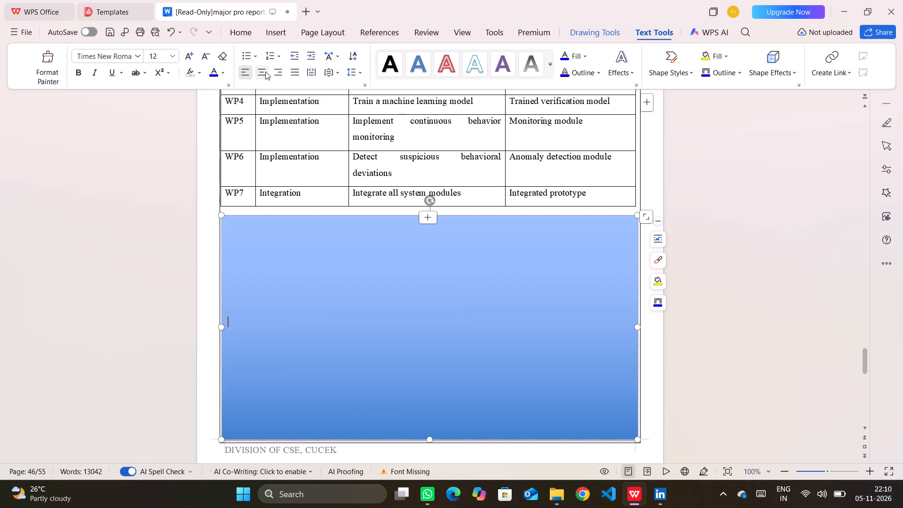
Insert the Phase_II_Gantt_Chart Readable PNG from the Downloads folder into the rectangle.
{"action": "left_click", "coordinate": [271, 32]}
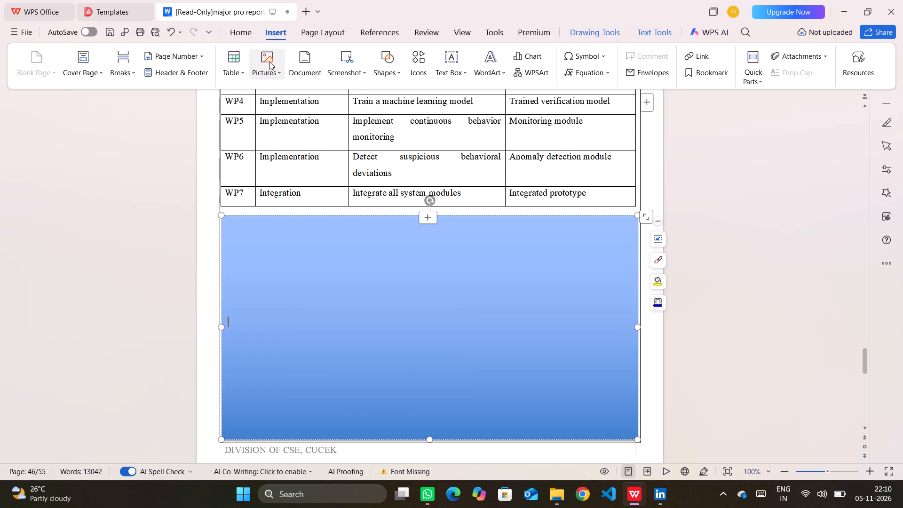
{"action": "left_click", "coordinate": [269, 62]}
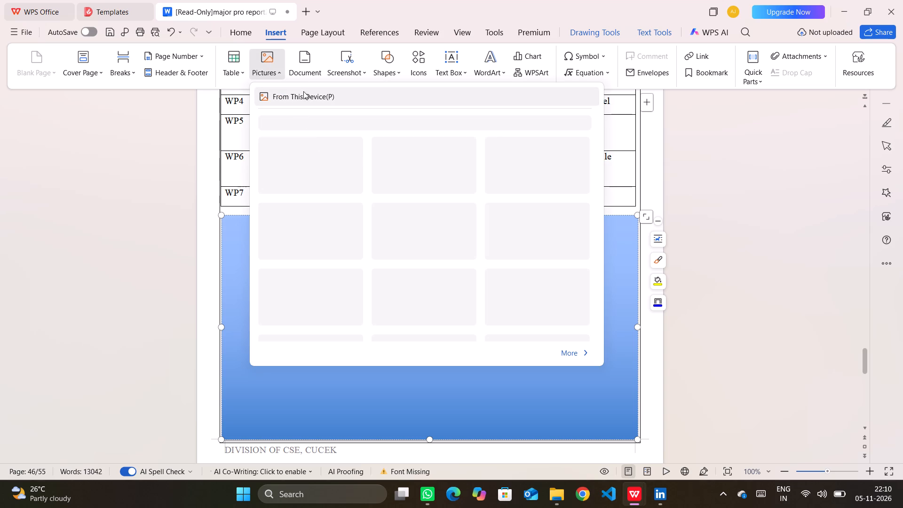
{"action": "left_click", "coordinate": [303, 91]}
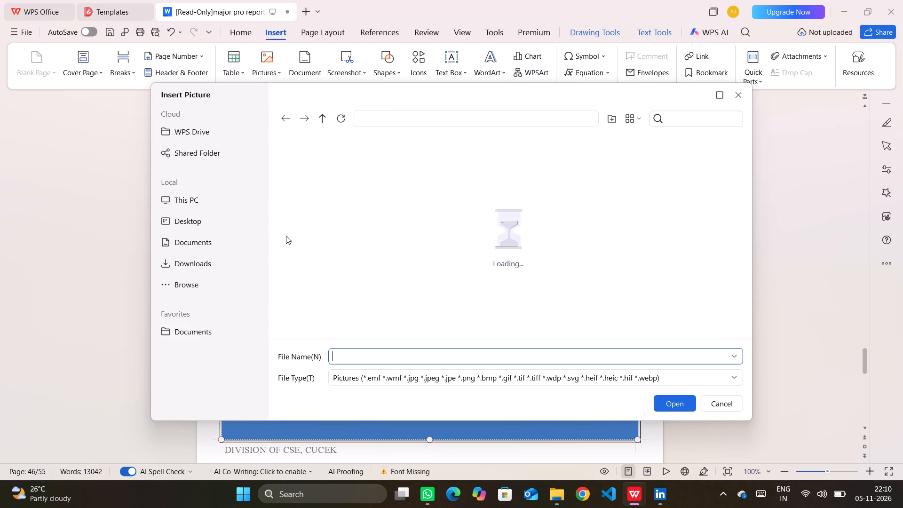
{"action": "left_click", "coordinate": [216, 253]}
{"action": "left_click", "coordinate": [201, 270]}
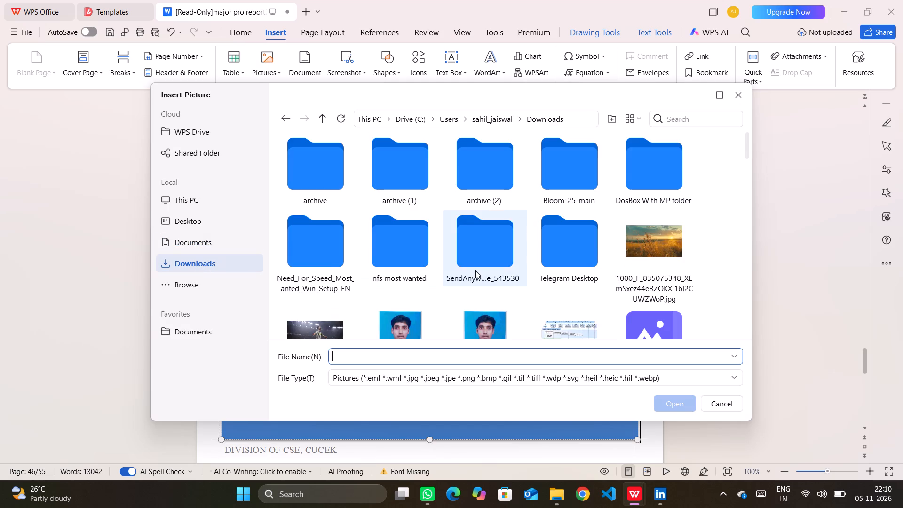
{"action": "scroll", "coordinate": [475, 270], "scroll_direction": "down", "scroll_amount": 4}
{"action": "scroll", "coordinate": [475, 270], "scroll_direction": "up", "scroll_amount": 1}
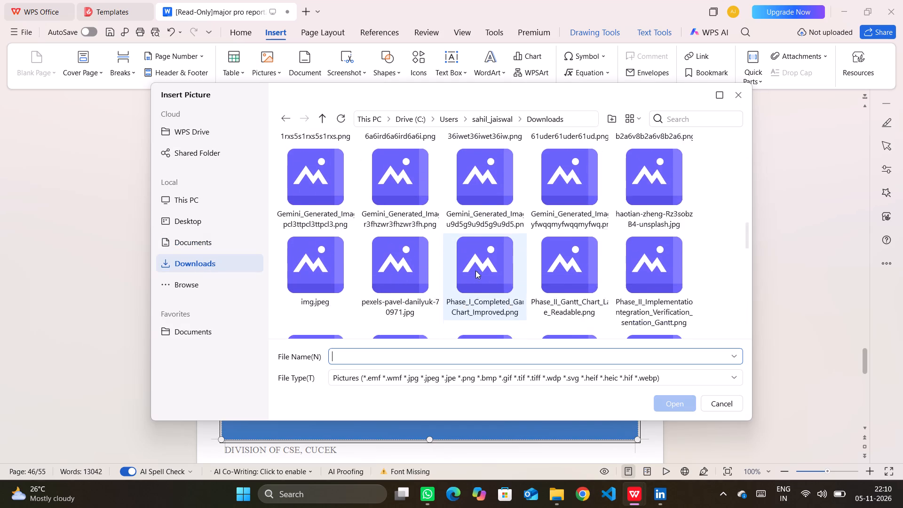
{"action": "scroll", "coordinate": [475, 270], "scroll_direction": "up", "scroll_amount": 1}
{"action": "scroll", "coordinate": [475, 270], "scroll_direction": "down", "scroll_amount": 1}
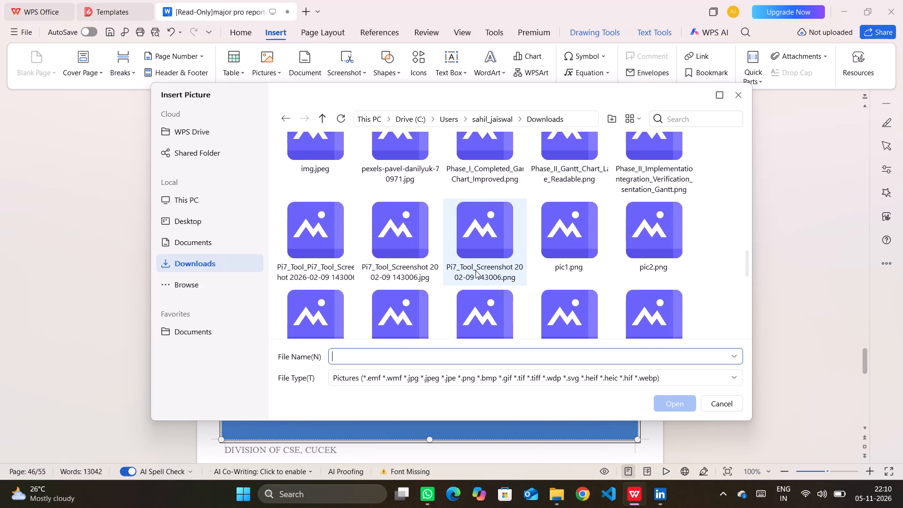
{"action": "scroll", "coordinate": [475, 270], "scroll_direction": "up", "scroll_amount": 1}
{"action": "double_click", "coordinate": [563, 242]}
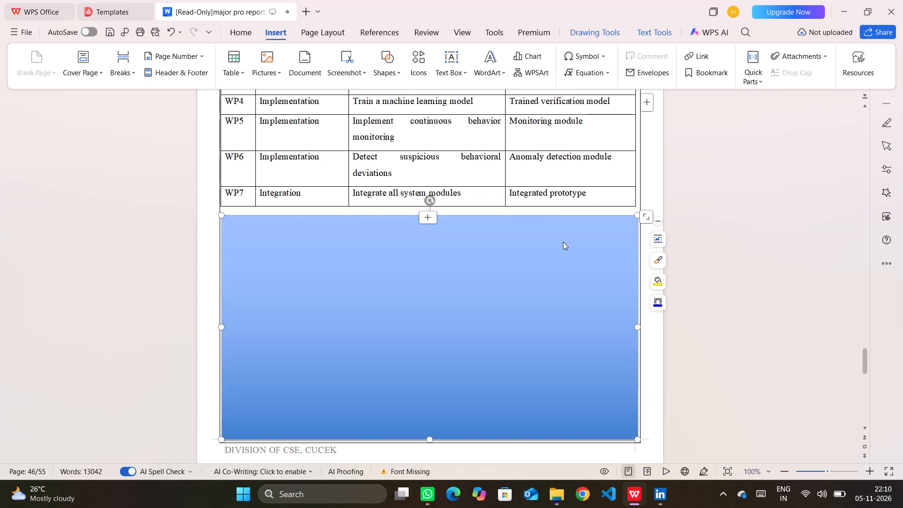
Stretch the Gantt chart picture to about 3.86 in high by 7.16 in wide to fit inside the rectangle.
{"action": "left_click_drag", "start_coordinate": [551, 327], "coordinate": [635, 326]}
{"action": "left_click", "coordinate": [430, 216]}
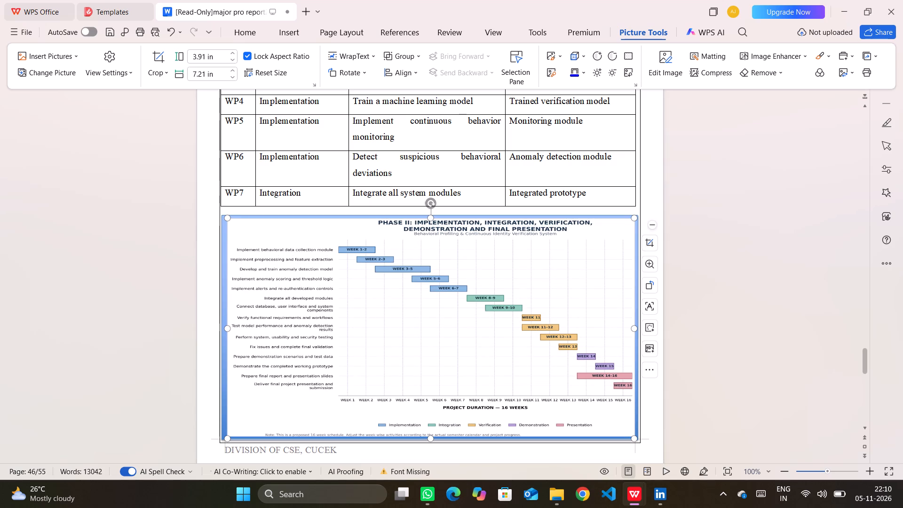
{"action": "left_click_drag", "start_coordinate": [227, 326], "coordinate": [223, 327]}
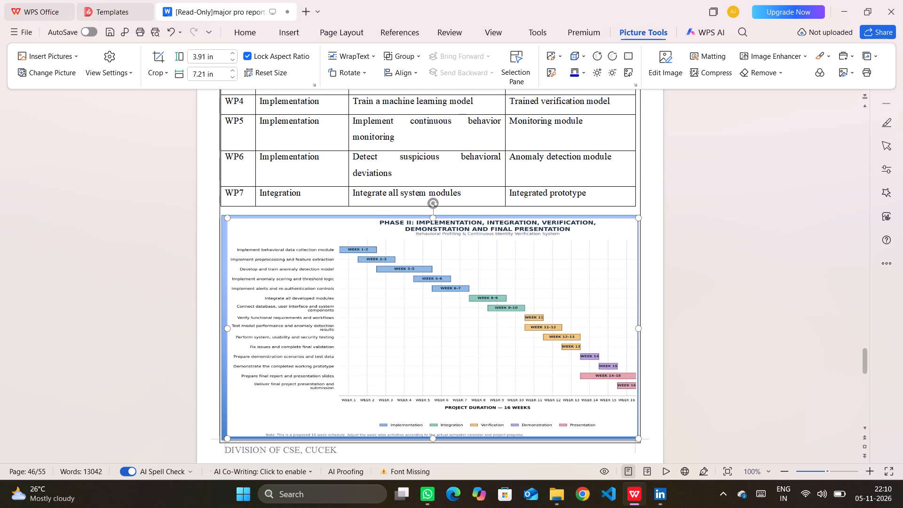
{"action": "scroll", "coordinate": [396, 335], "scroll_direction": "down", "scroll_amount": 1}
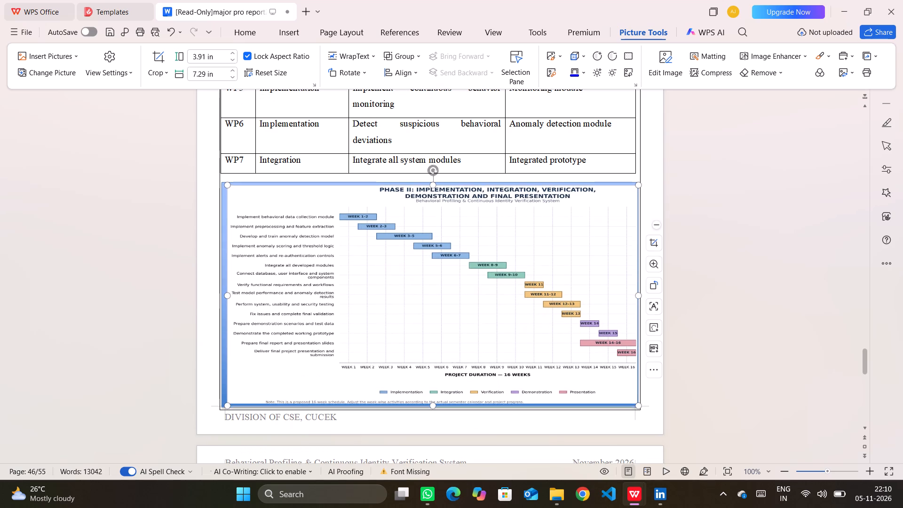
{"action": "scroll", "coordinate": [396, 335], "scroll_direction": "down", "scroll_amount": 1}
{"action": "left_click", "coordinate": [381, 248]}
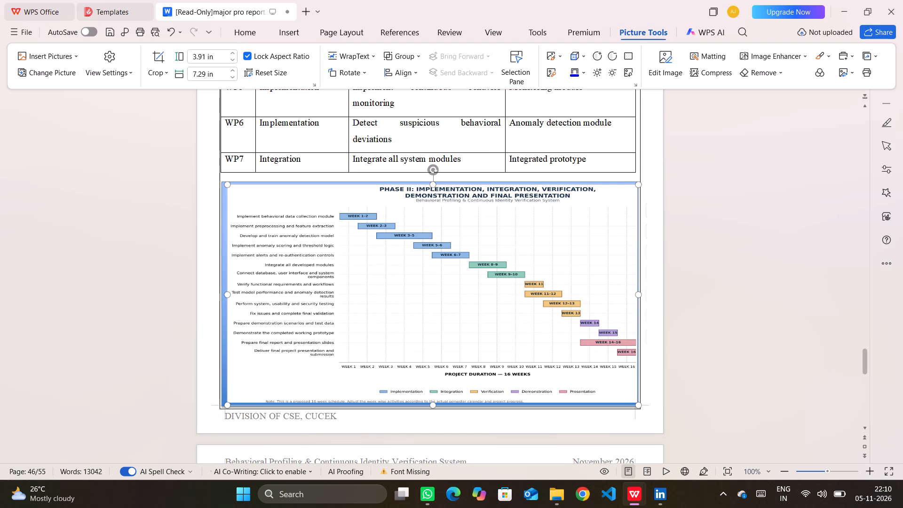
{"action": "left_click_drag", "start_coordinate": [432, 404], "coordinate": [432, 409]}
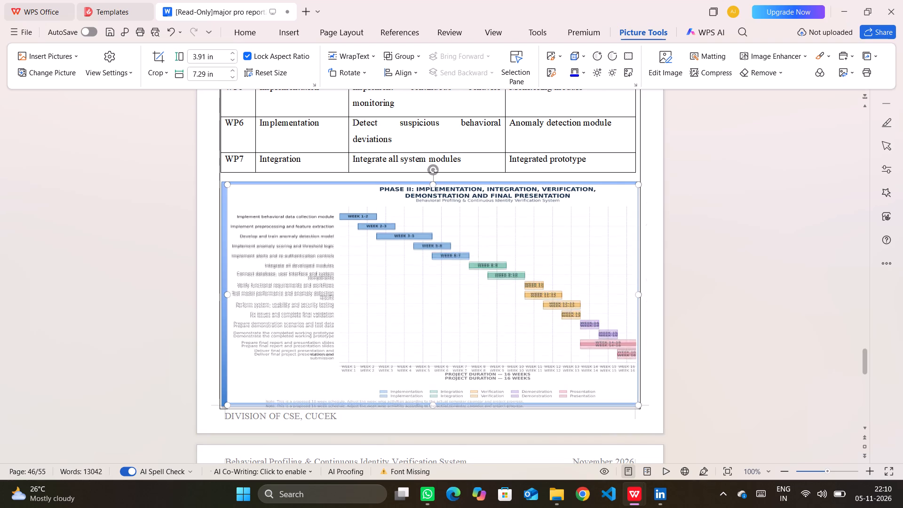
{"action": "left_click_drag", "start_coordinate": [432, 409], "coordinate": [434, 396]}
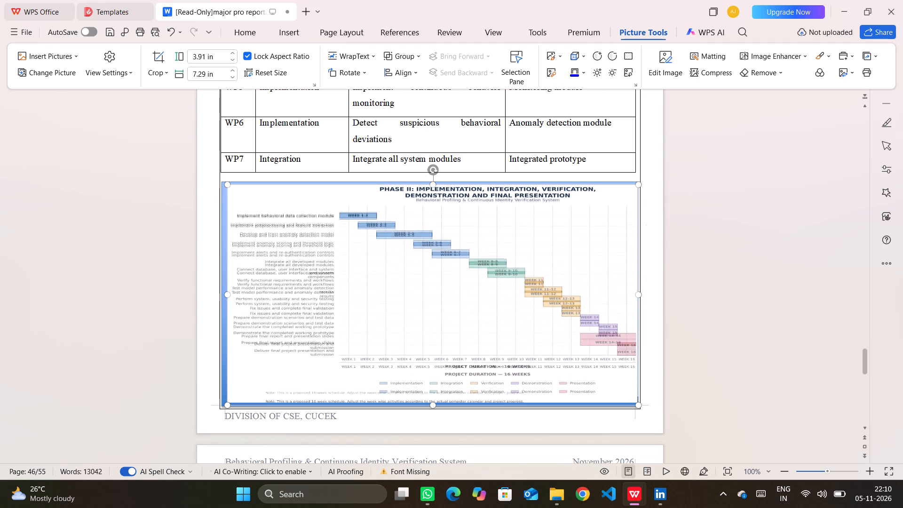
{"action": "left_click_drag", "start_coordinate": [434, 396], "coordinate": [436, 398]}
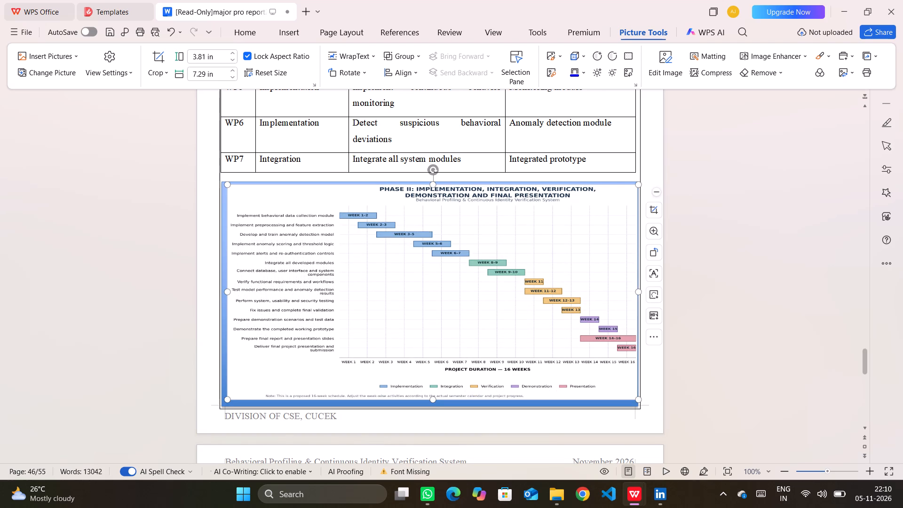
{"action": "left_click", "coordinate": [434, 183]}
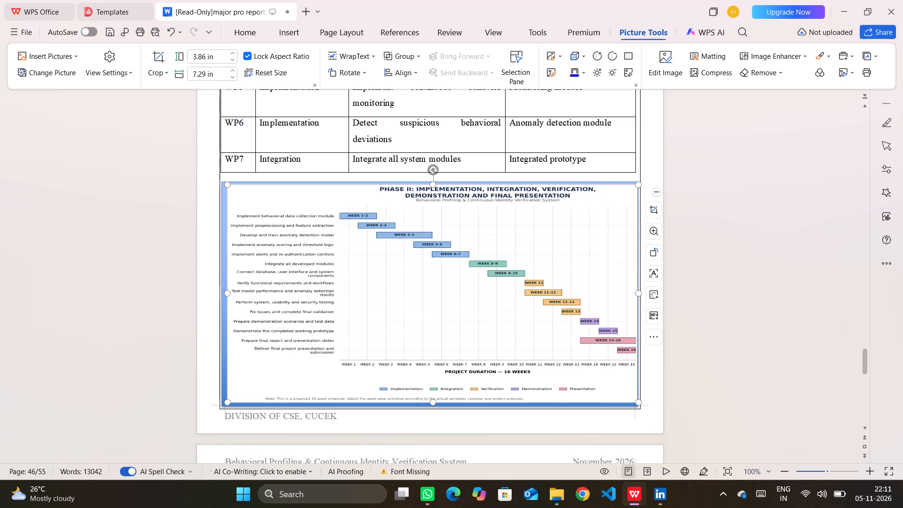
{"action": "left_click_drag", "start_coordinate": [226, 291], "coordinate": [222, 291]}
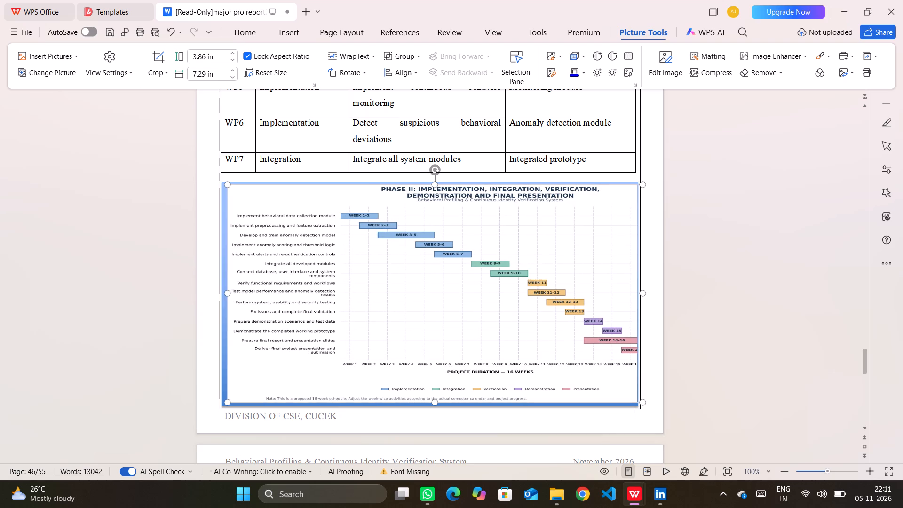
{"action": "left_click_drag", "start_coordinate": [420, 278], "coordinate": [410, 278]}
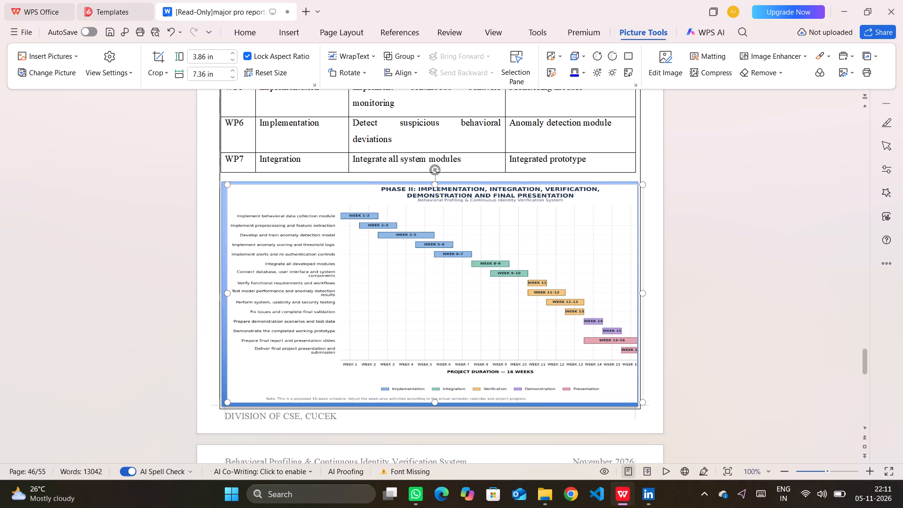
{"action": "left_click_drag", "start_coordinate": [410, 278], "coordinate": [410, 278]}
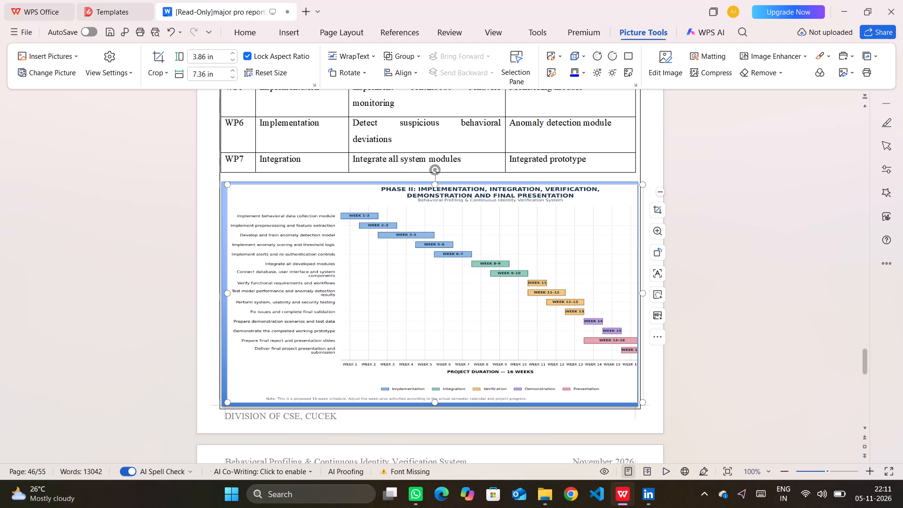
{"action": "left_click_drag", "start_coordinate": [642, 294], "coordinate": [631, 294]}
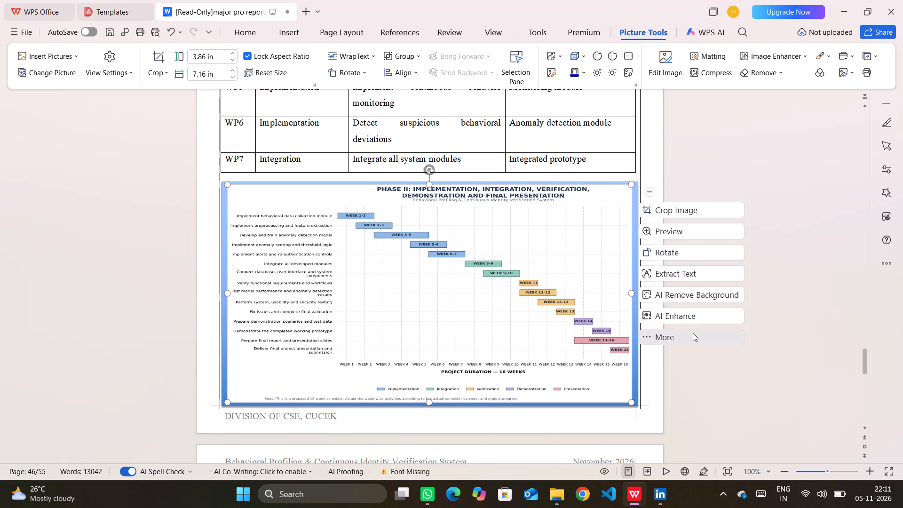
Fill the rectangle around the Gantt chart with white.
{"action": "left_click", "coordinate": [517, 408]}
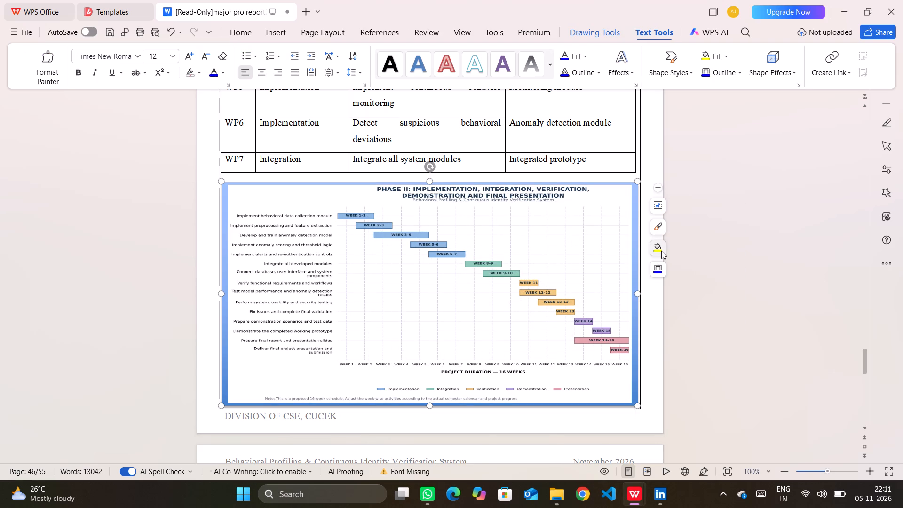
{"action": "left_click", "coordinate": [661, 251]}
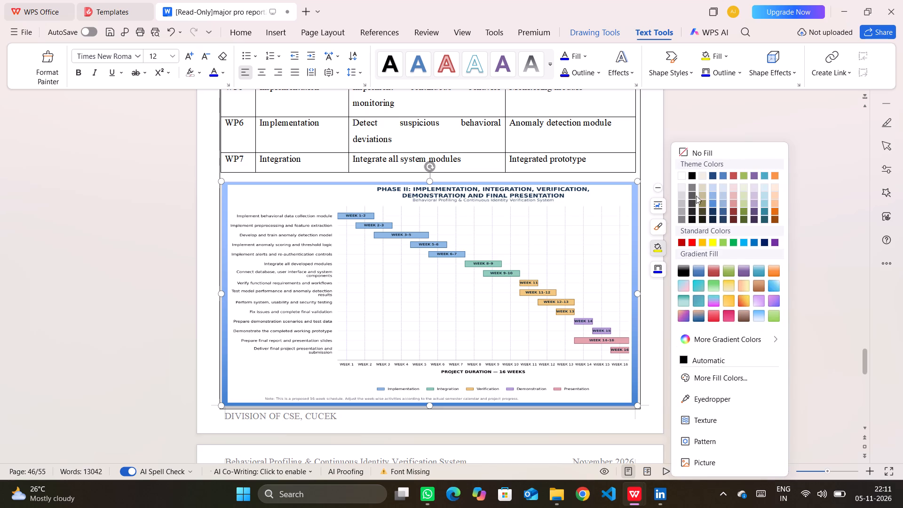
{"action": "left_click", "coordinate": [682, 175]}
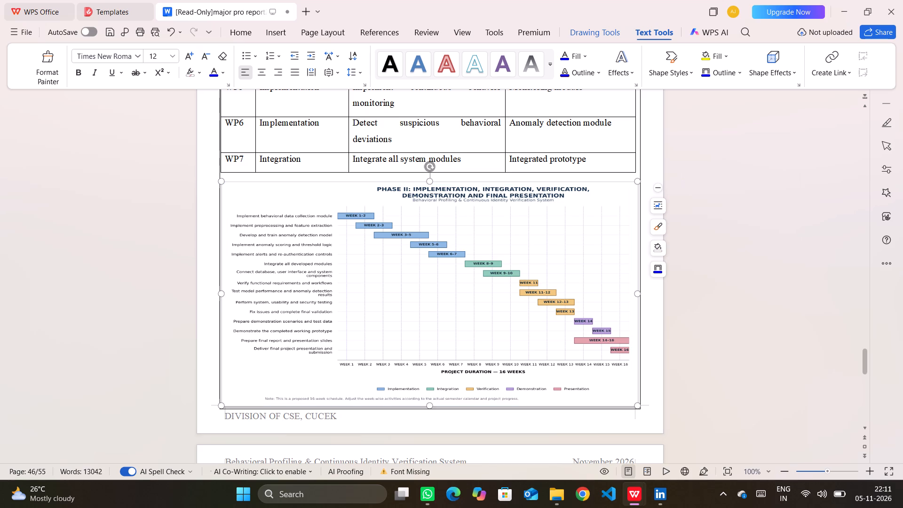
{"action": "left_click", "coordinate": [737, 195]}
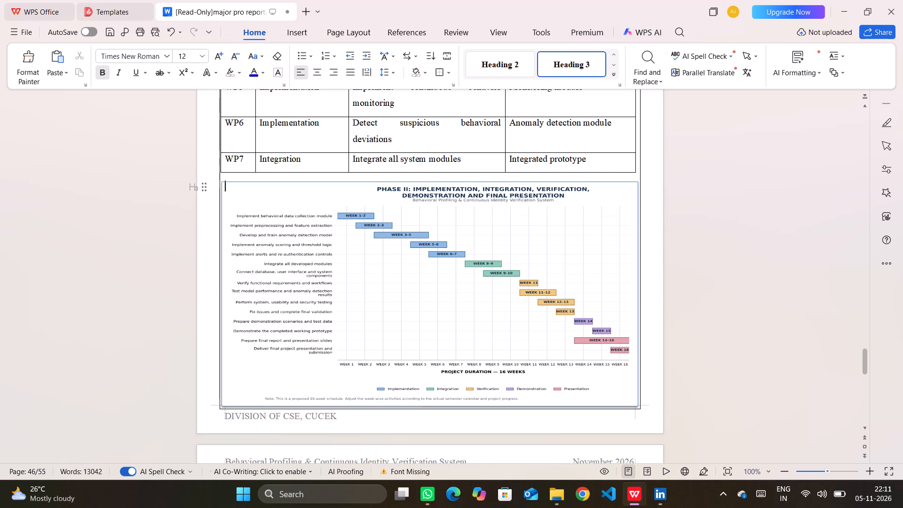
Insert a footer page number on the Gantt chart page, positioned Right and applied to the current section.
{"action": "scroll", "coordinate": [737, 195], "scroll_direction": "up", "scroll_amount": 2}
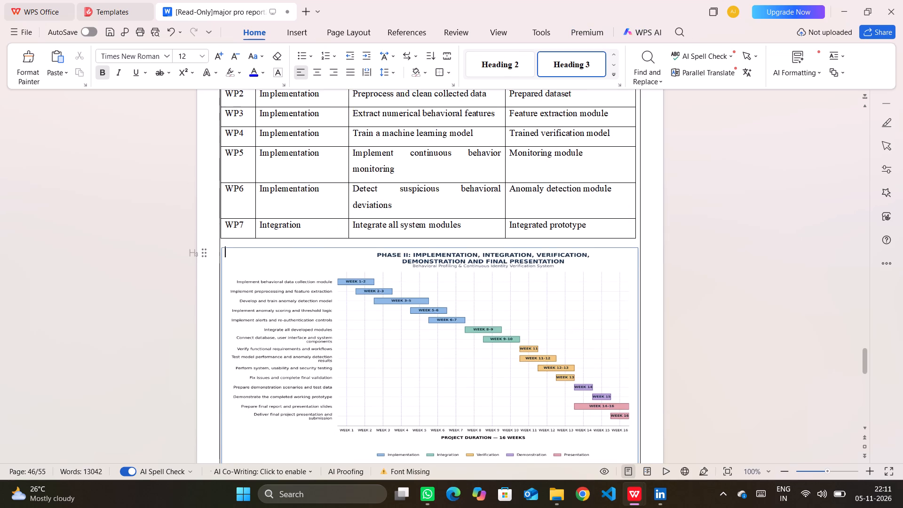
{"action": "scroll", "coordinate": [737, 195], "scroll_direction": "up", "scroll_amount": 4}
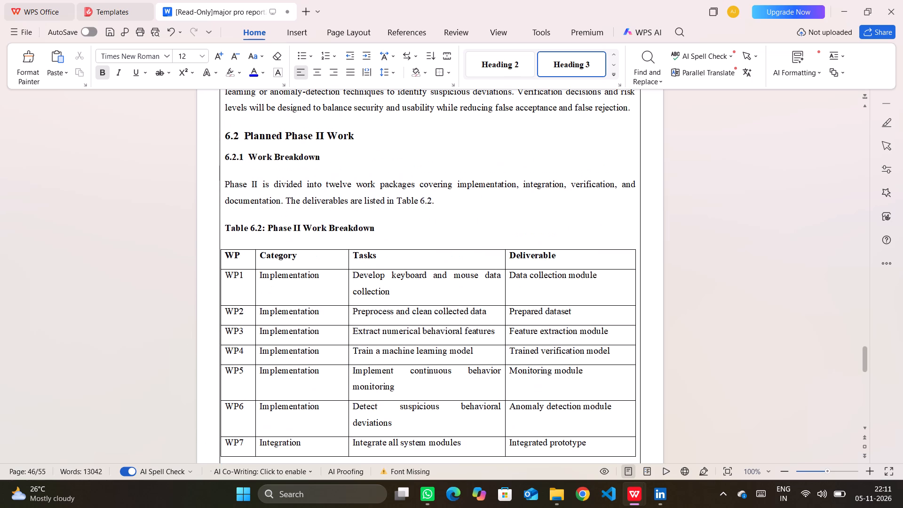
{"action": "left_click", "coordinate": [311, 28]}
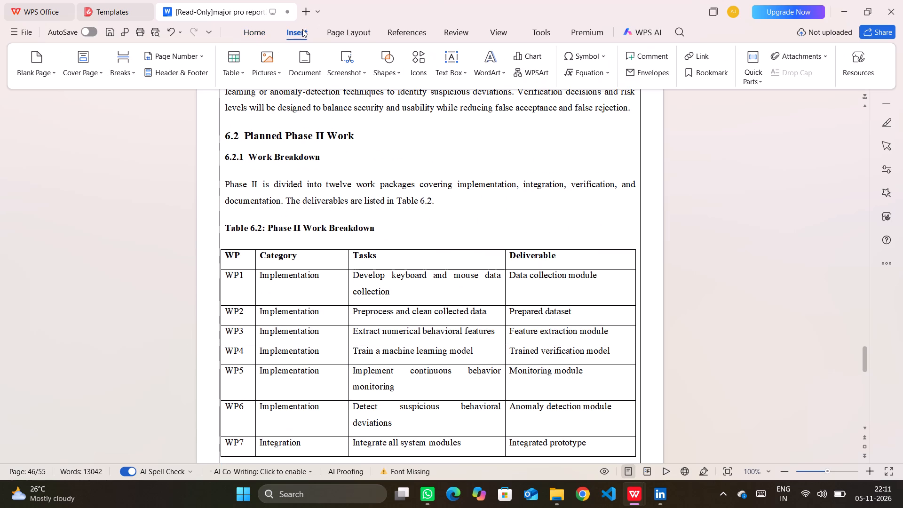
{"action": "left_click", "coordinate": [302, 29]}
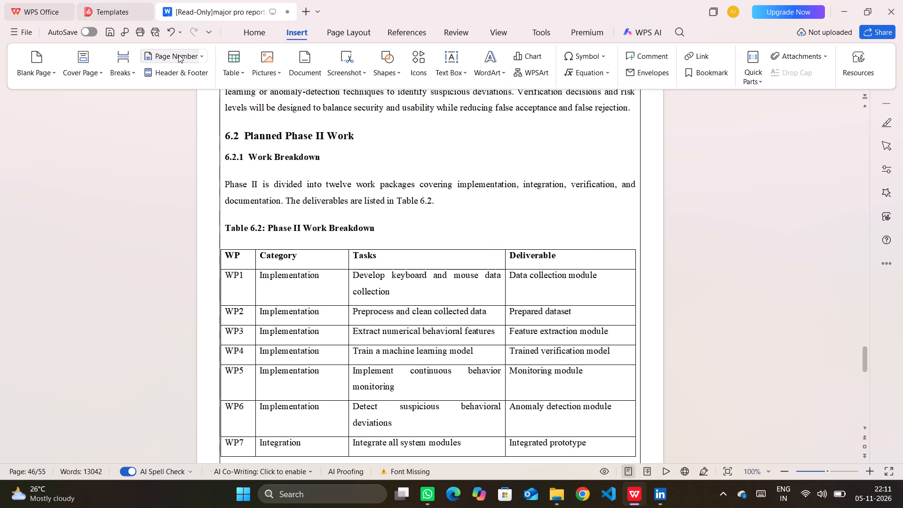
{"action": "left_click", "coordinate": [178, 55]}
{"action": "scroll", "coordinate": [358, 217], "scroll_direction": "down", "scroll_amount": 1}
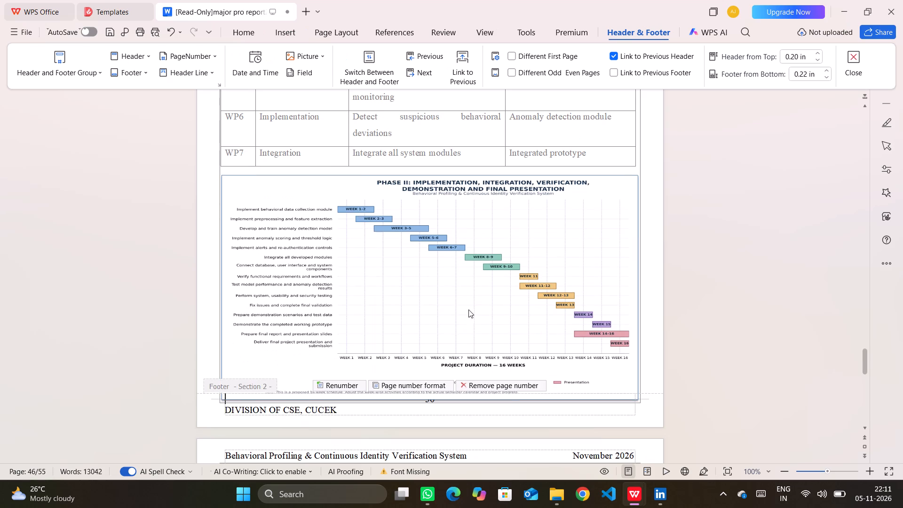
{"action": "left_click", "coordinate": [415, 381]}
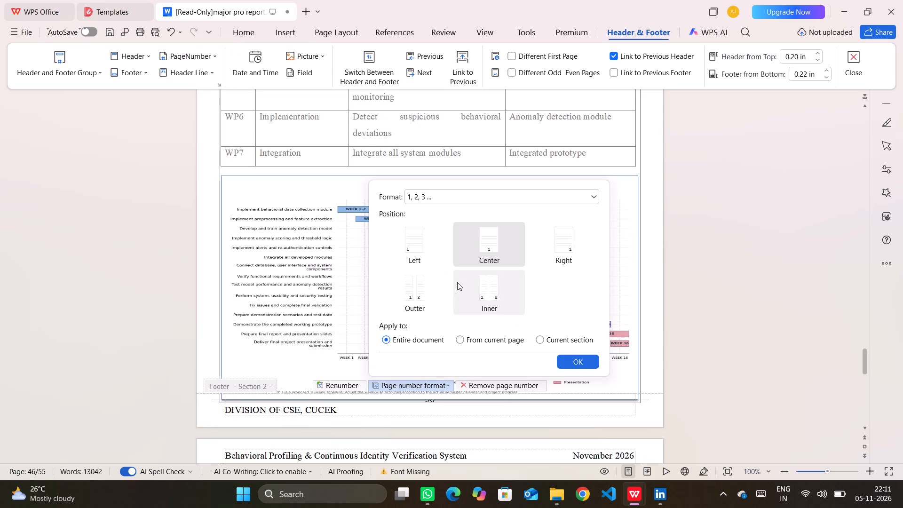
{"action": "left_click", "coordinate": [560, 244]}
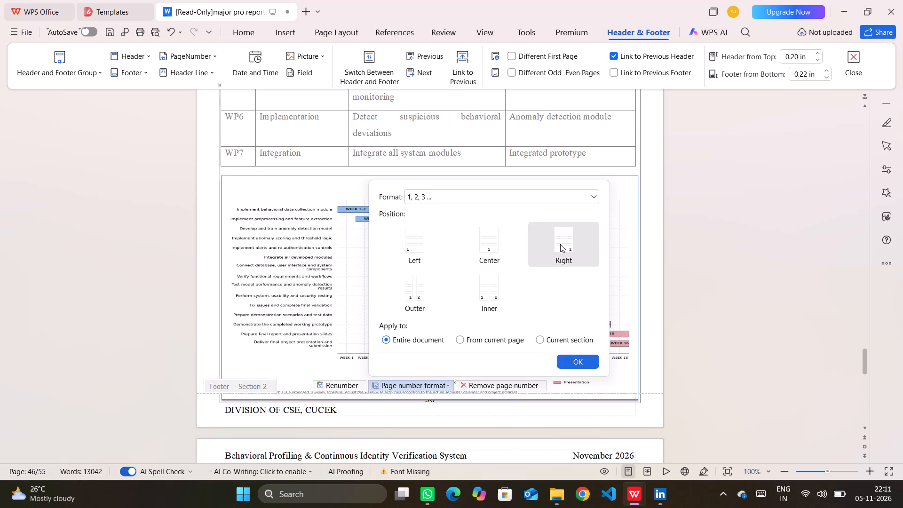
{"action": "left_click", "coordinate": [559, 337]}
{"action": "left_click", "coordinate": [578, 362]}
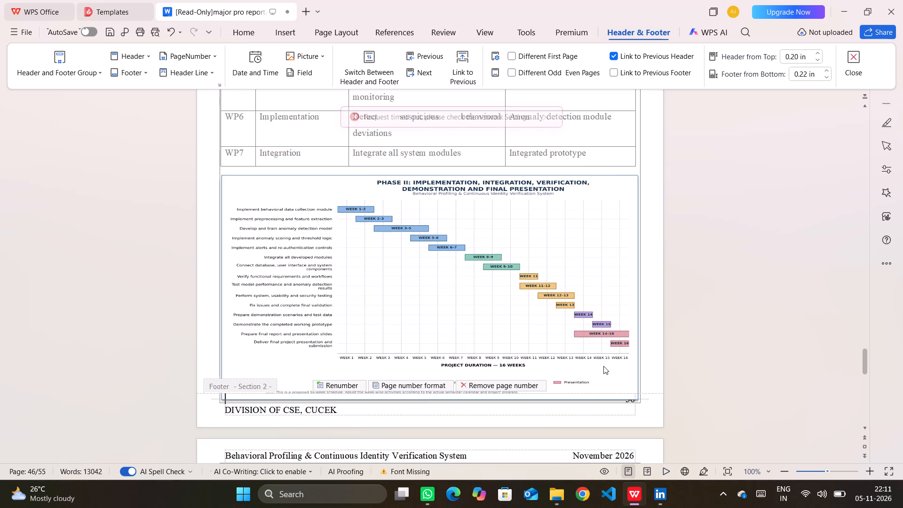
Move the footer page number box down, level with the DIVISION OF CSE, CUCEK line.
{"action": "left_click", "coordinate": [634, 402]}
{"action": "left_click_drag", "start_coordinate": [629, 419], "coordinate": [629, 428]}
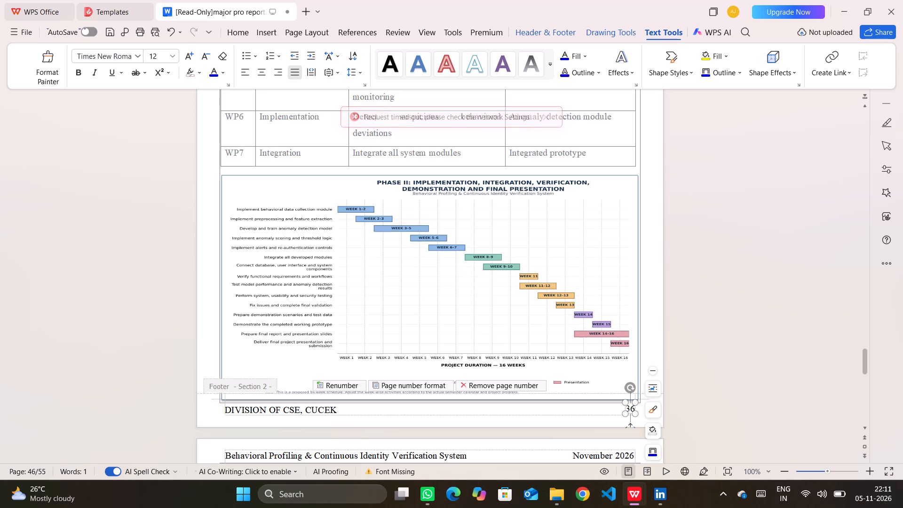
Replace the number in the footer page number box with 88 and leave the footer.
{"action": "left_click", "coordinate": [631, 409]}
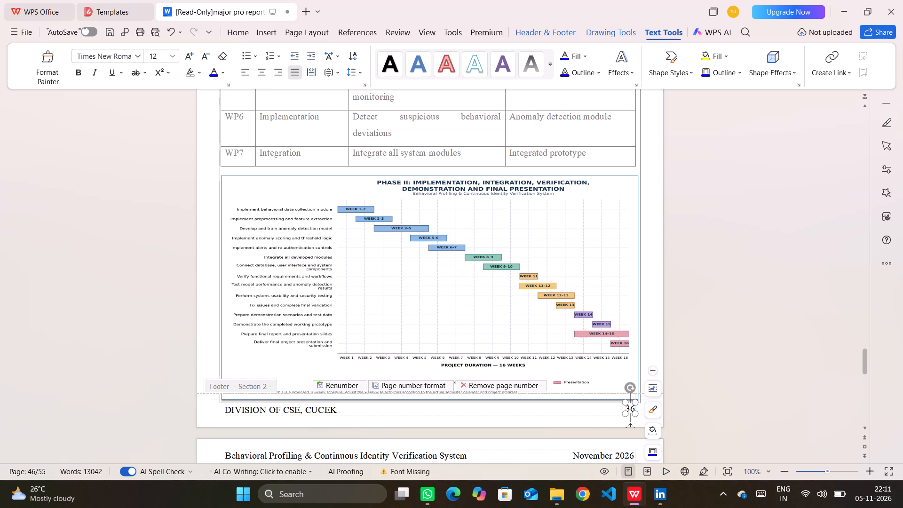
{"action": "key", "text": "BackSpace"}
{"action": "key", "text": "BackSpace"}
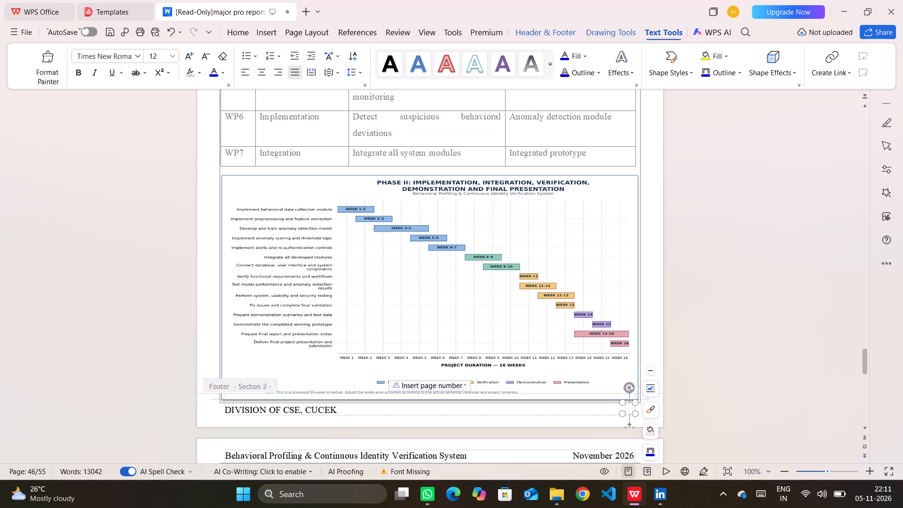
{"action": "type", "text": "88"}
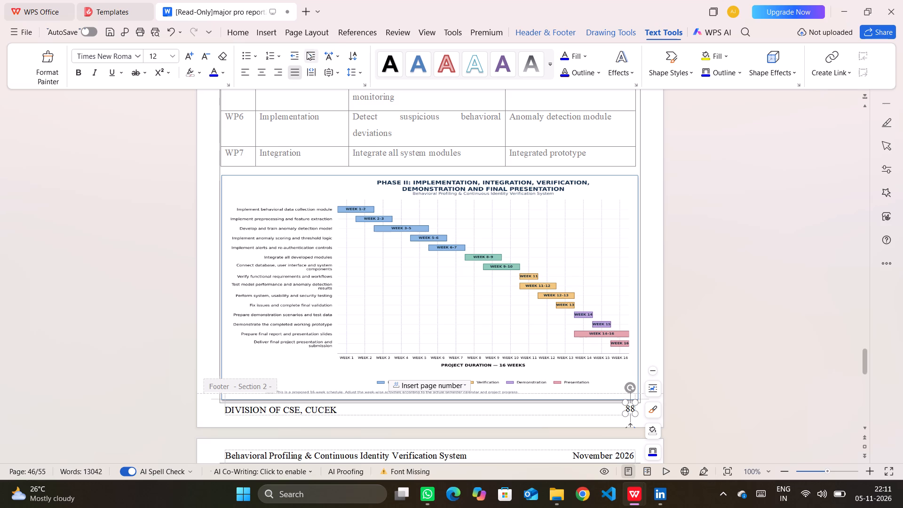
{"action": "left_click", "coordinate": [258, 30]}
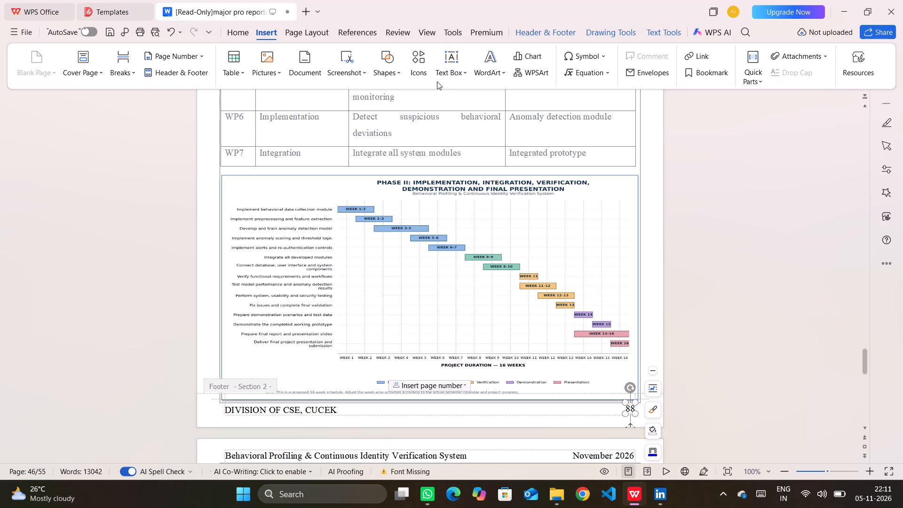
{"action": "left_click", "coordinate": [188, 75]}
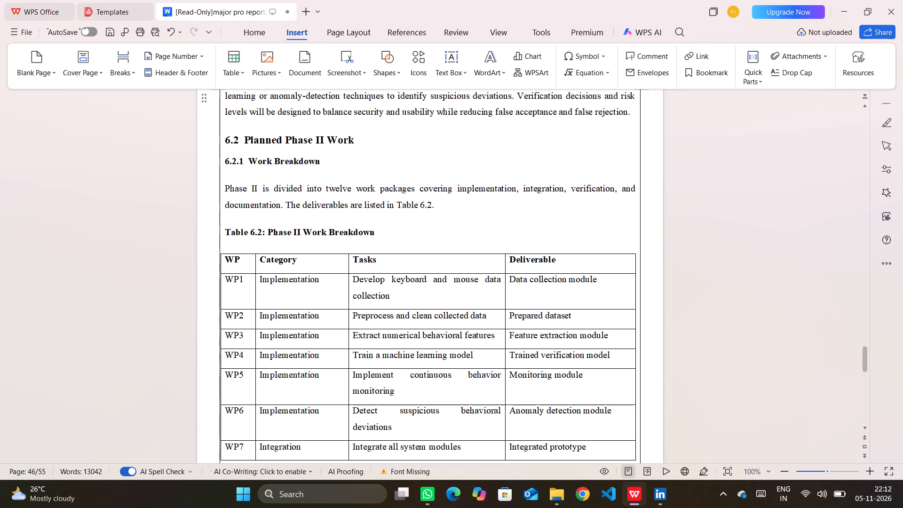
Check the footer page number on the Gantt chart page and look over the page around Table 6.2.
{"action": "scroll", "coordinate": [559, 213], "scroll_direction": "down", "scroll_amount": 4}
{"action": "scroll", "coordinate": [559, 213], "scroll_direction": "up", "scroll_amount": 1}
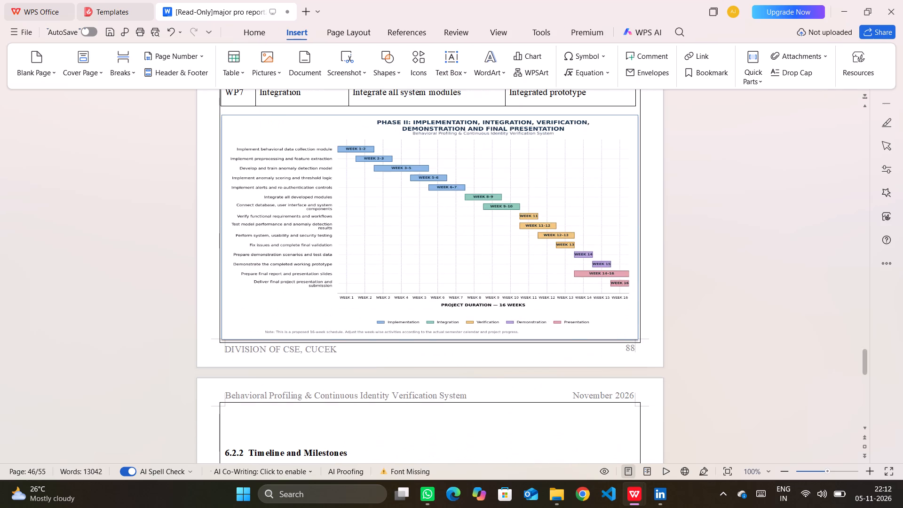
{"action": "scroll", "coordinate": [559, 213], "scroll_direction": "up", "scroll_amount": 4}
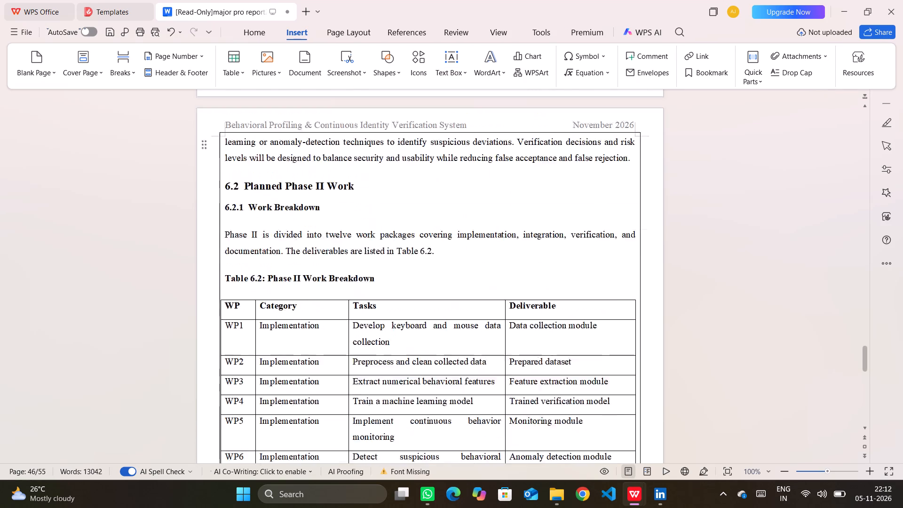
{"action": "scroll", "coordinate": [559, 213], "scroll_direction": "up", "scroll_amount": 1}
{"action": "scroll", "coordinate": [559, 213], "scroll_direction": "down", "scroll_amount": 2}
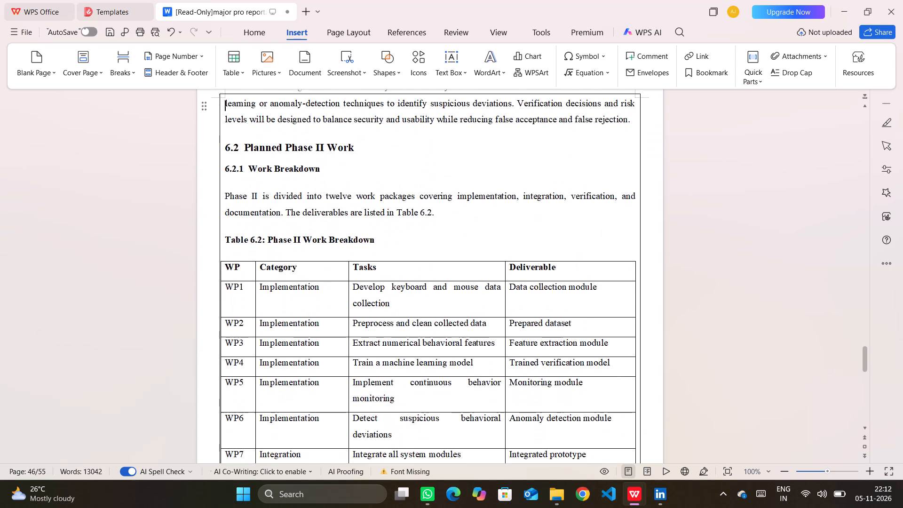
Set the footer page number beside DIVISION OF CSE, CUCEK to 87 and leave the footer.
{"action": "left_click", "coordinate": [171, 56]}
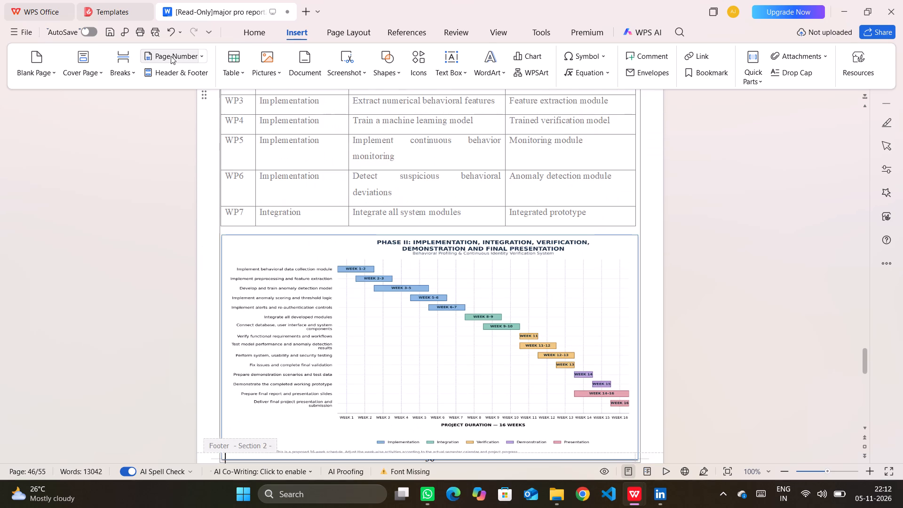
{"action": "scroll", "coordinate": [426, 265], "scroll_direction": "down", "scroll_amount": 2}
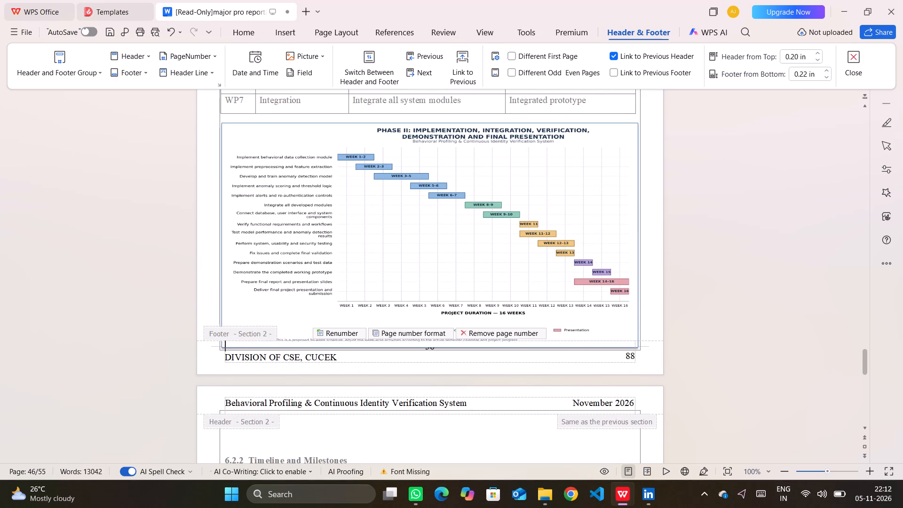
{"action": "left_click", "coordinate": [631, 355]}
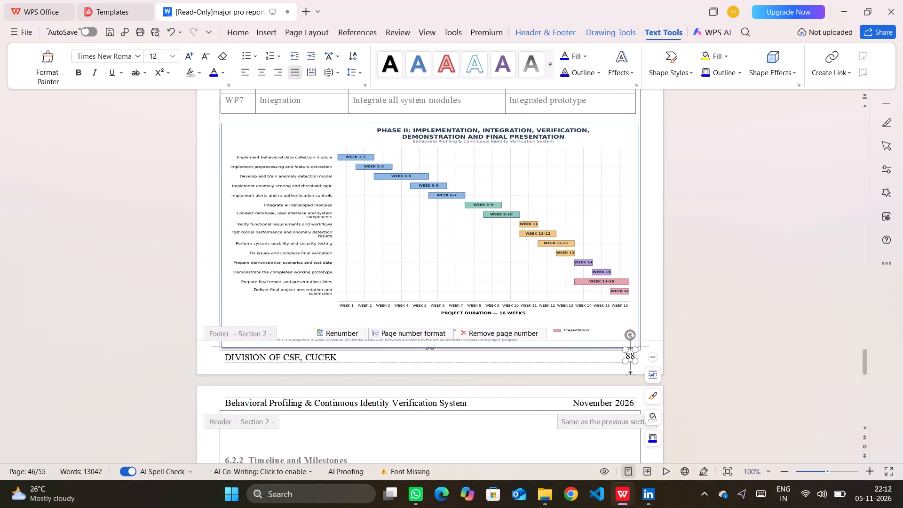
{"action": "left_click", "coordinate": [633, 355]}
{"action": "key", "text": "Right"}
{"action": "key", "text": "BackSpace"}
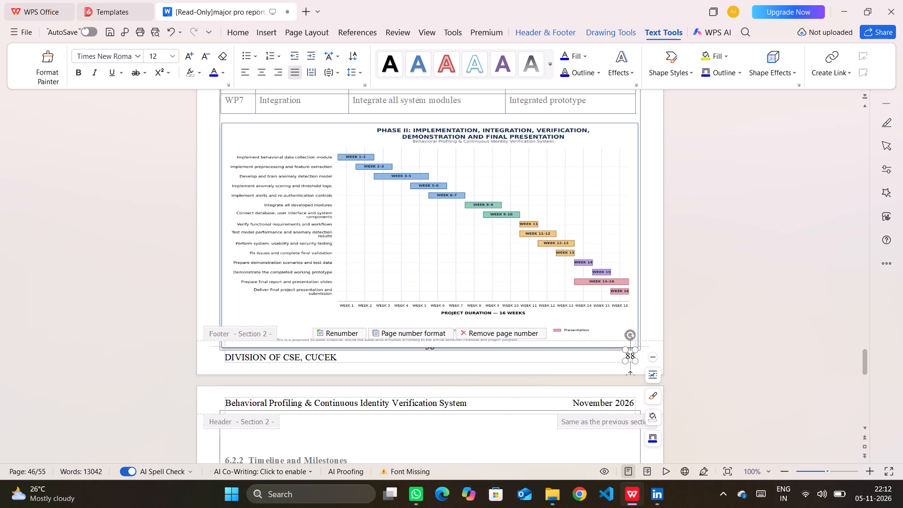
{"action": "key", "text": "7"}
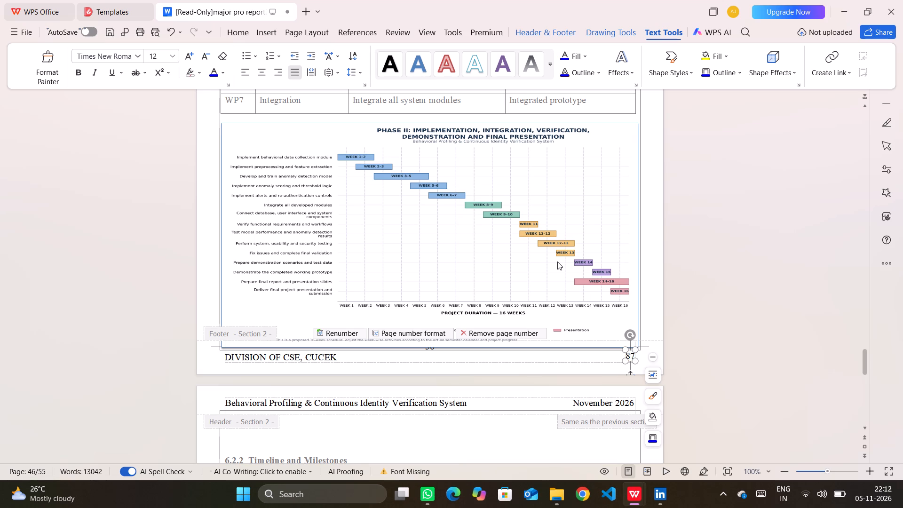
{"action": "left_click", "coordinate": [269, 29]}
{"action": "left_click", "coordinate": [180, 71]}
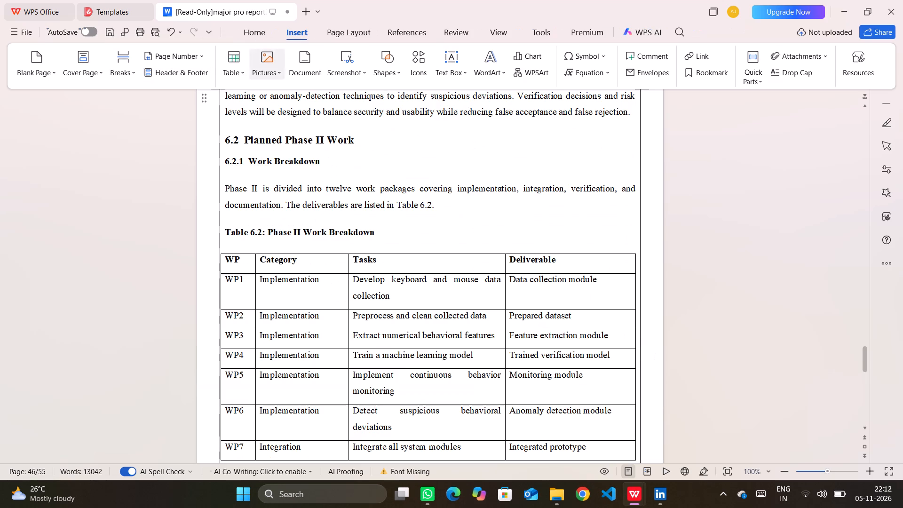
Review the footer page numbers on the Gantt chart page and on the page before it.
{"action": "scroll", "coordinate": [415, 145], "scroll_direction": "down", "scroll_amount": 3}
{"action": "scroll", "coordinate": [415, 145], "scroll_direction": "up", "scroll_amount": 1}
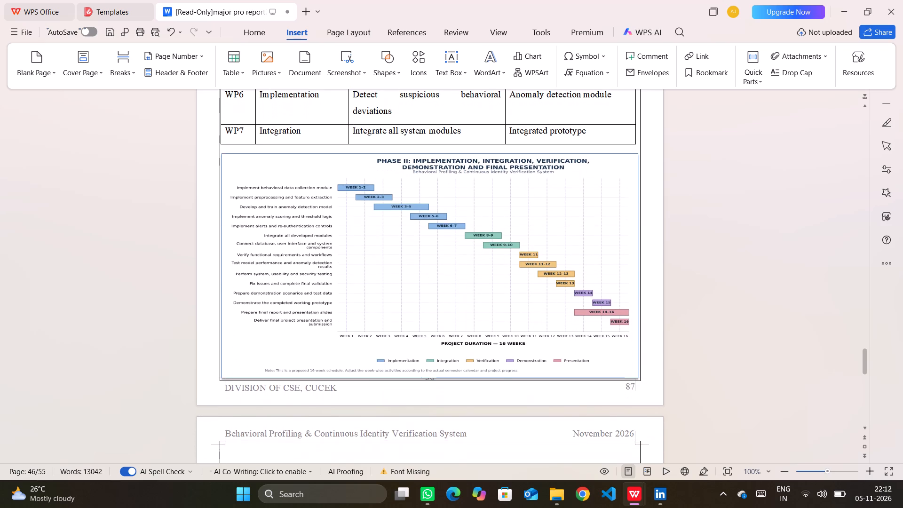
{"action": "scroll", "coordinate": [415, 145], "scroll_direction": "up", "scroll_amount": 4}
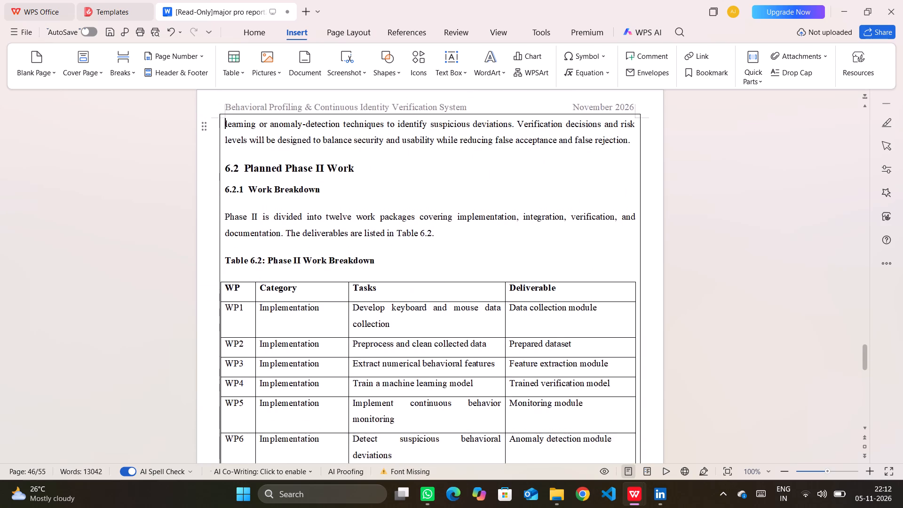
{"action": "scroll", "coordinate": [415, 145], "scroll_direction": "up", "scroll_amount": 1}
{"action": "scroll", "coordinate": [415, 145], "scroll_direction": "down", "scroll_amount": 1}
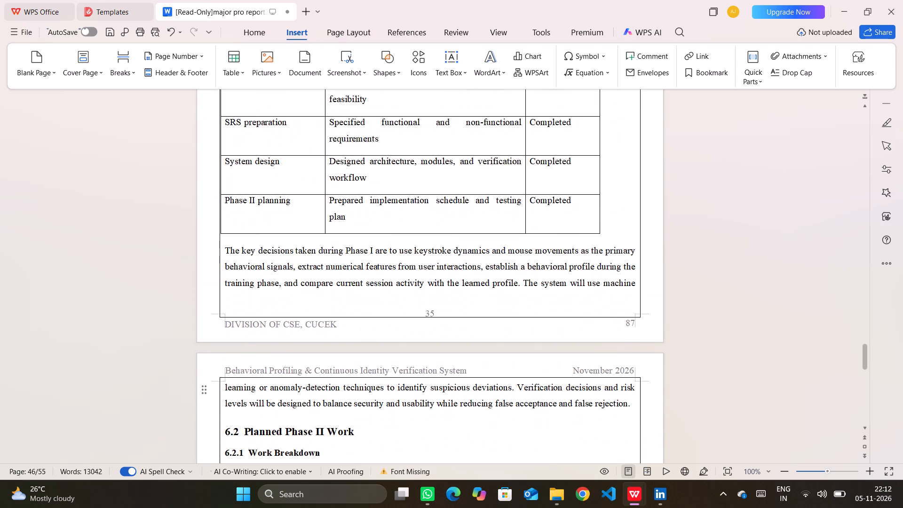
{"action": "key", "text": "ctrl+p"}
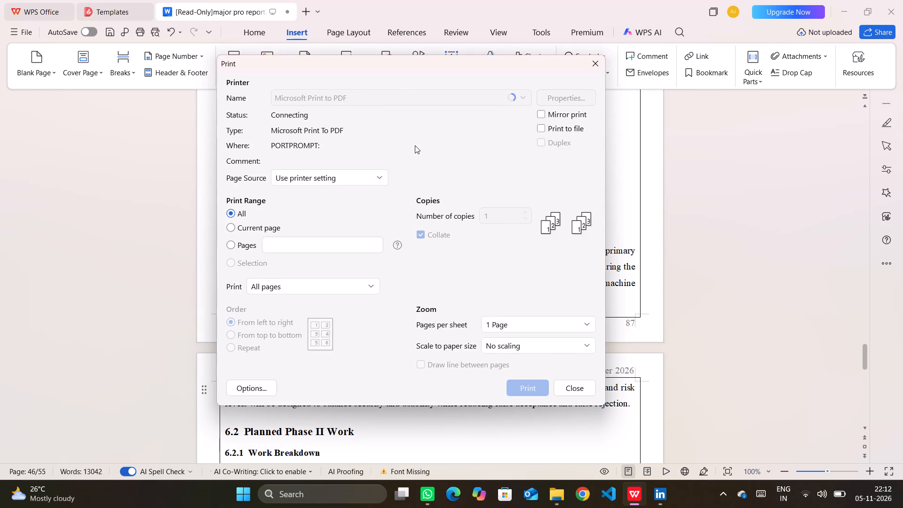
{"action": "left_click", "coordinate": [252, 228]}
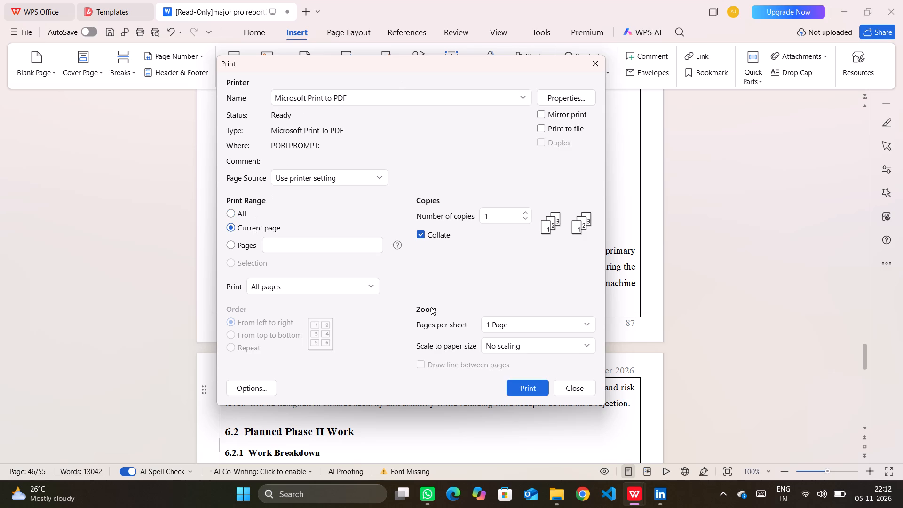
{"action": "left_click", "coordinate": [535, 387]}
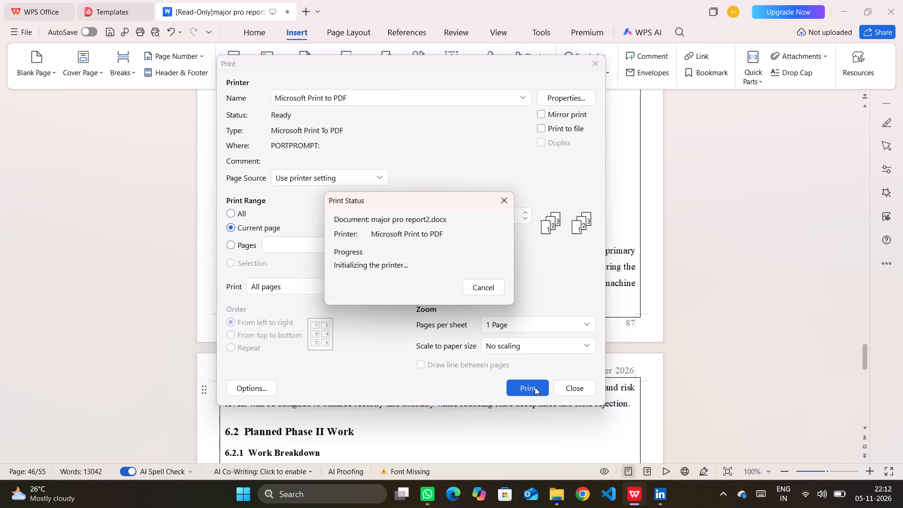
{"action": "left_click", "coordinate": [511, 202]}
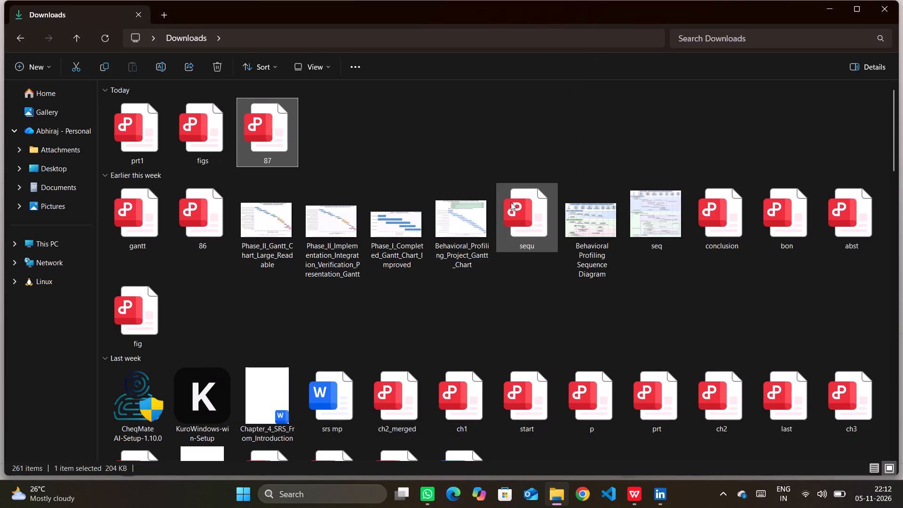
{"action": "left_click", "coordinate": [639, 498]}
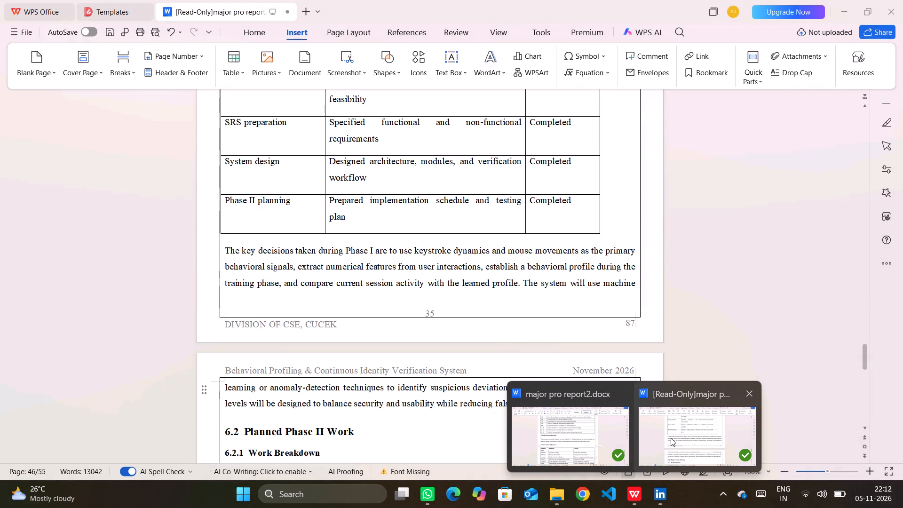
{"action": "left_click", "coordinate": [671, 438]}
Set the footer page number position to Right for the current section, starting from the Gantt chart page's footer.
{"action": "scroll", "coordinate": [575, 389], "scroll_direction": "down", "scroll_amount": 4}
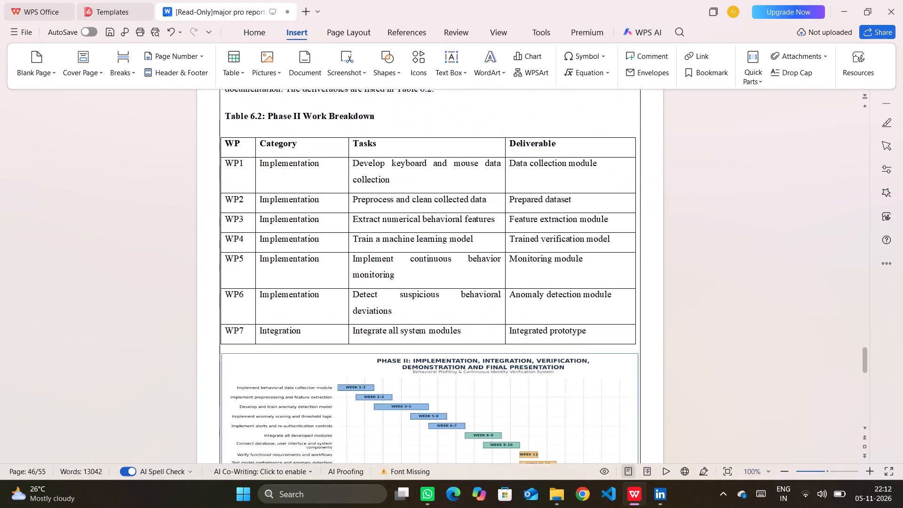
{"action": "scroll", "coordinate": [575, 389], "scroll_direction": "down", "scroll_amount": 1}
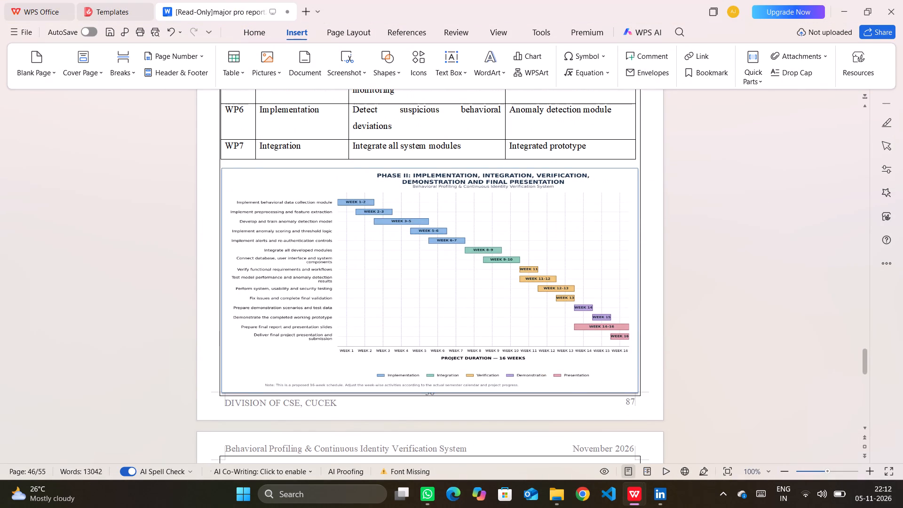
{"action": "left_click", "coordinate": [179, 52]}
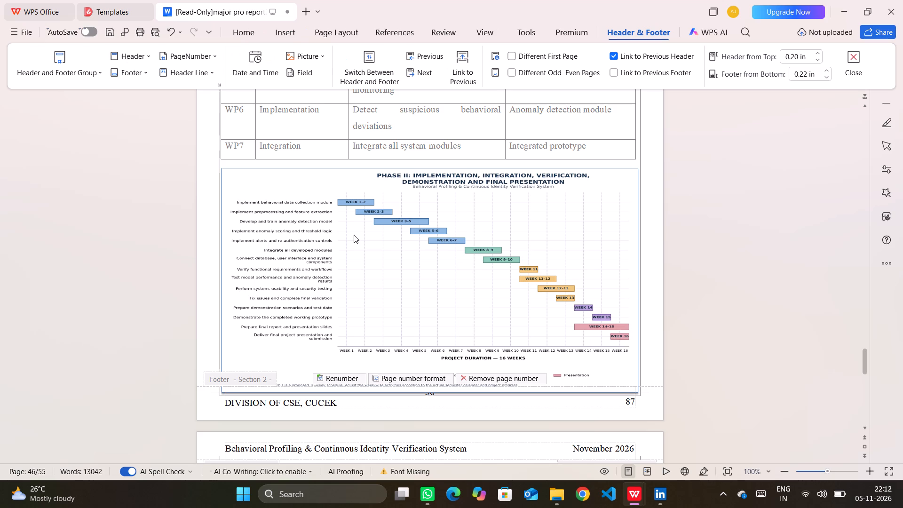
{"action": "left_click", "coordinate": [425, 378]}
{"action": "left_click", "coordinate": [560, 240]}
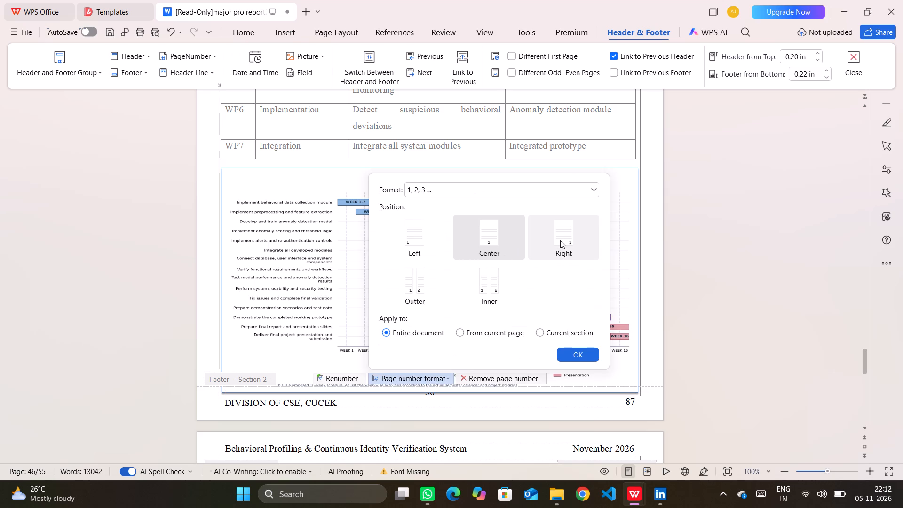
{"action": "left_click", "coordinate": [537, 332]}
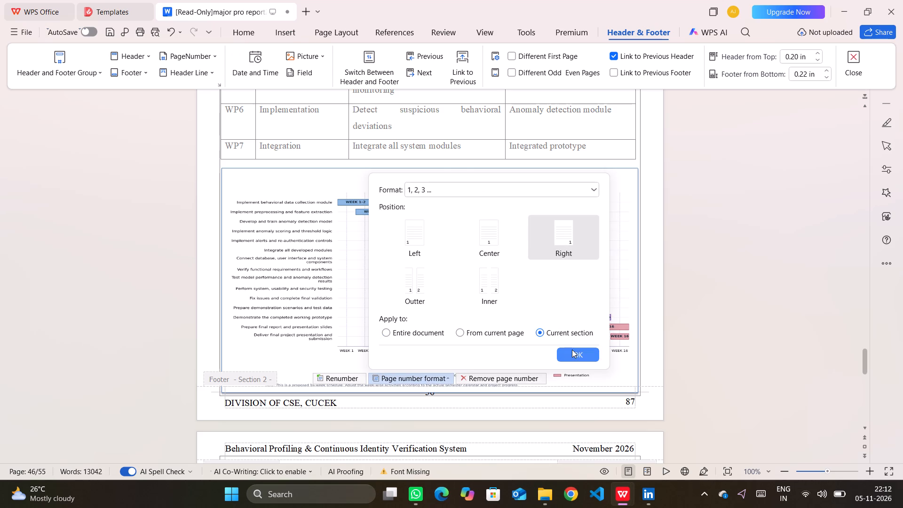
{"action": "left_click", "coordinate": [572, 349]}
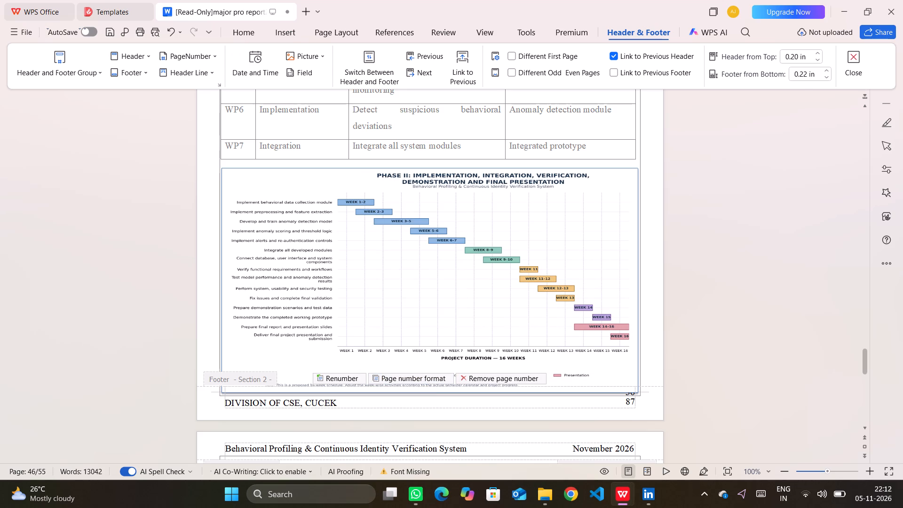
Move the automatic page number box down onto the Gantt chart page's footer line and delete the number inside it.
{"action": "left_click", "coordinate": [630, 394]}
{"action": "left_click_drag", "start_coordinate": [631, 413], "coordinate": [631, 417]}
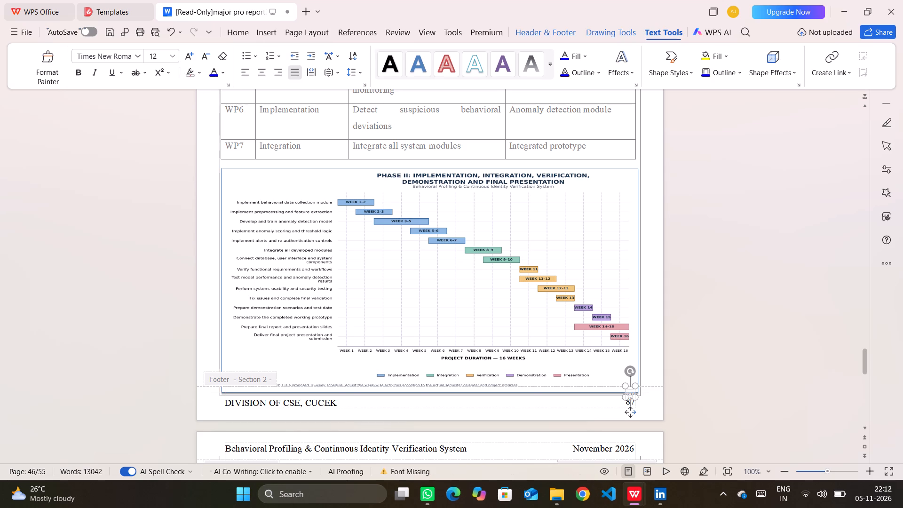
{"action": "left_click_drag", "start_coordinate": [631, 417], "coordinate": [631, 424]}
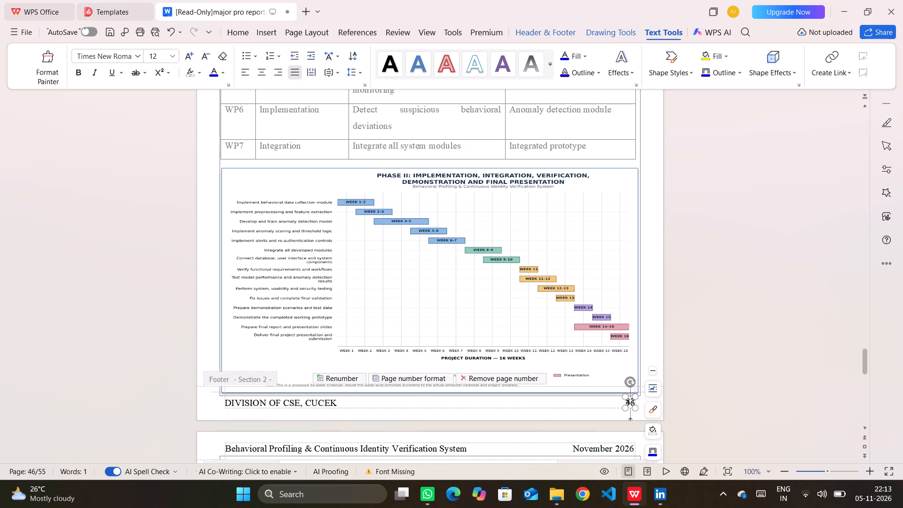
{"action": "left_click", "coordinate": [631, 400]}
{"action": "key", "text": "BackSpace"}
{"action": "key", "text": "BackSpace"}
Move the emptied page number box aside, to the left of the manually entered 87 in the footer.
{"action": "key", "text": "Right"}
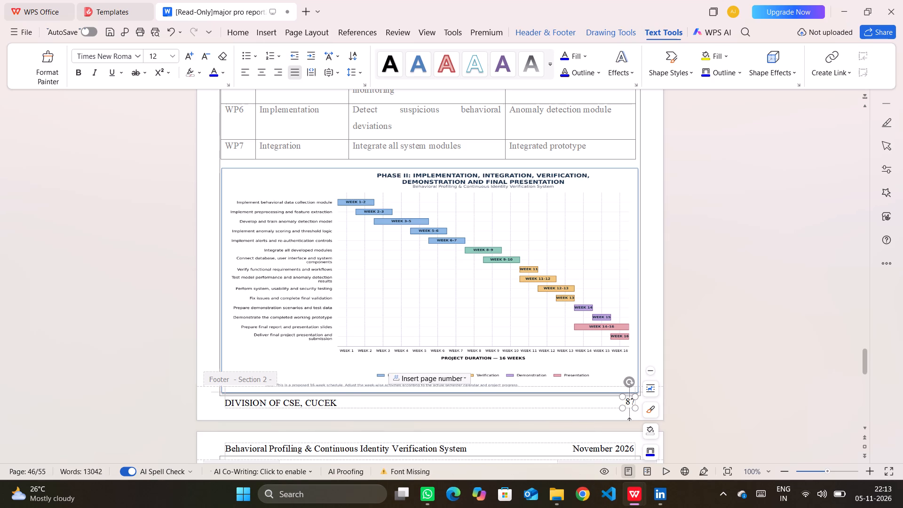
{"action": "left_click", "coordinate": [631, 400]}
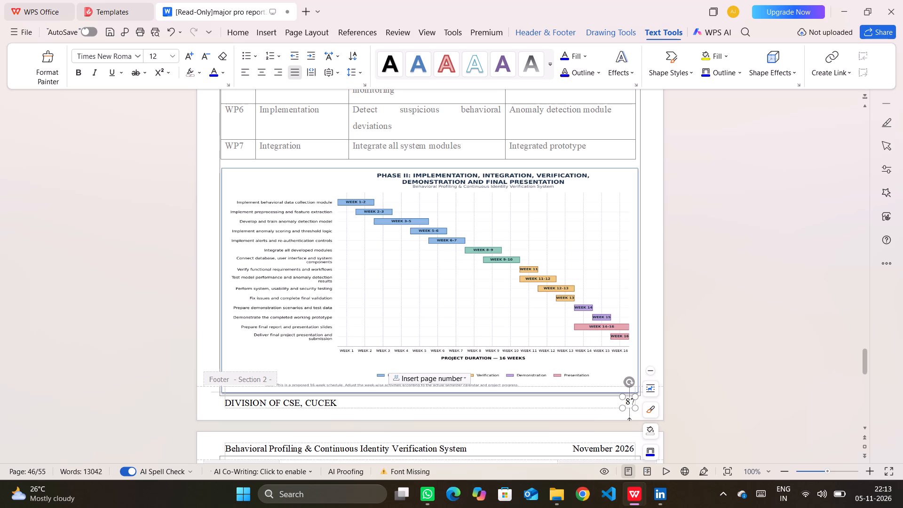
{"action": "left_click_drag", "start_coordinate": [627, 400], "coordinate": [632, 401]}
{"action": "left_click", "coordinate": [632, 401]}
{"action": "left_click_drag", "start_coordinate": [633, 403], "coordinate": [612, 403]}
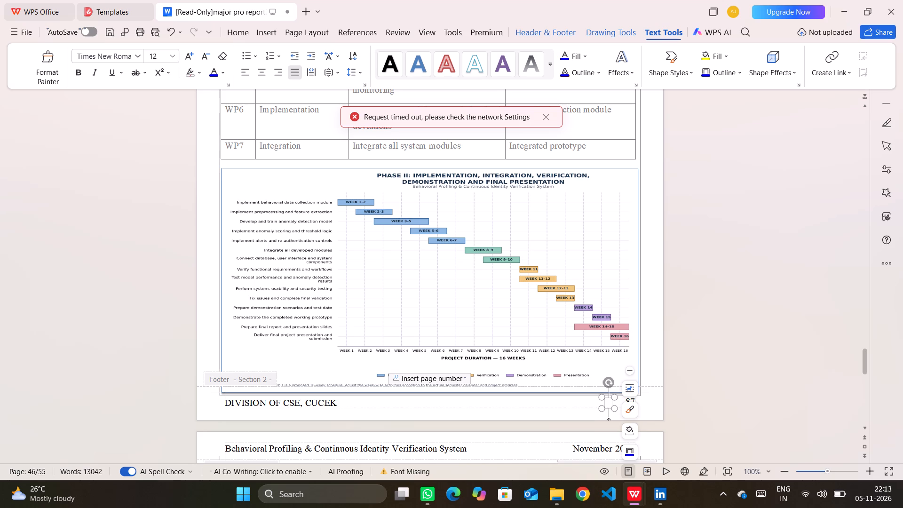
{"action": "double_click", "coordinate": [607, 403]}
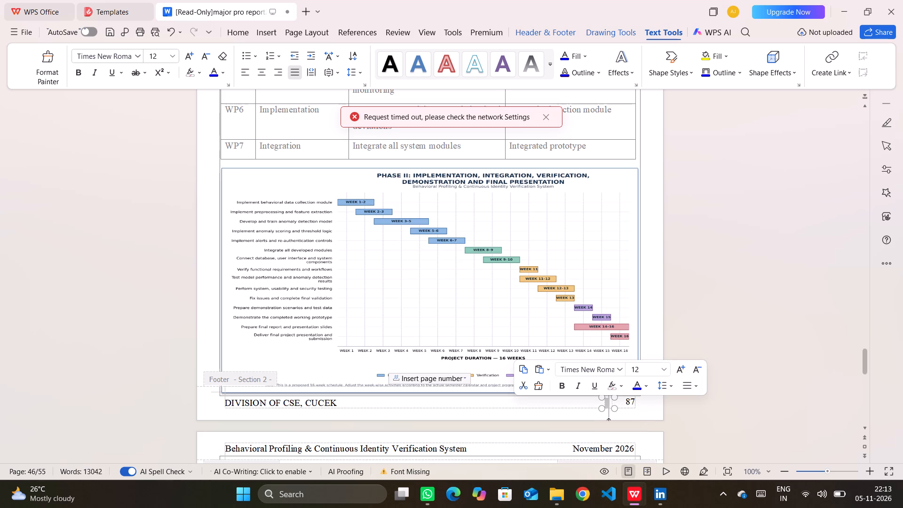
Change the manually entered footer page number on the Gantt chart page to 86 and leave the footer.
{"action": "left_click", "coordinate": [626, 403]}
{"action": "left_click", "coordinate": [633, 399]}
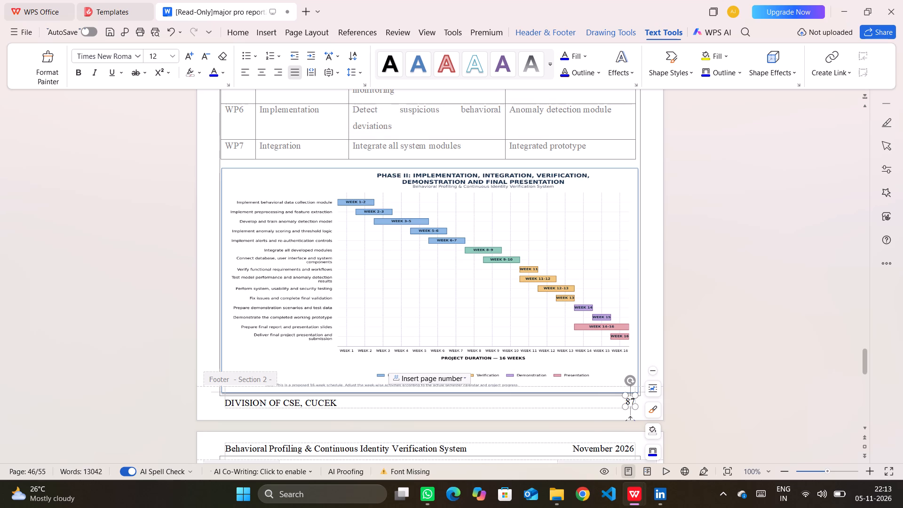
{"action": "key", "text": "Right"}
{"action": "key", "text": "BackSpace"}
{"action": "key", "text": "6"}
{"action": "left_click", "coordinate": [265, 34]}
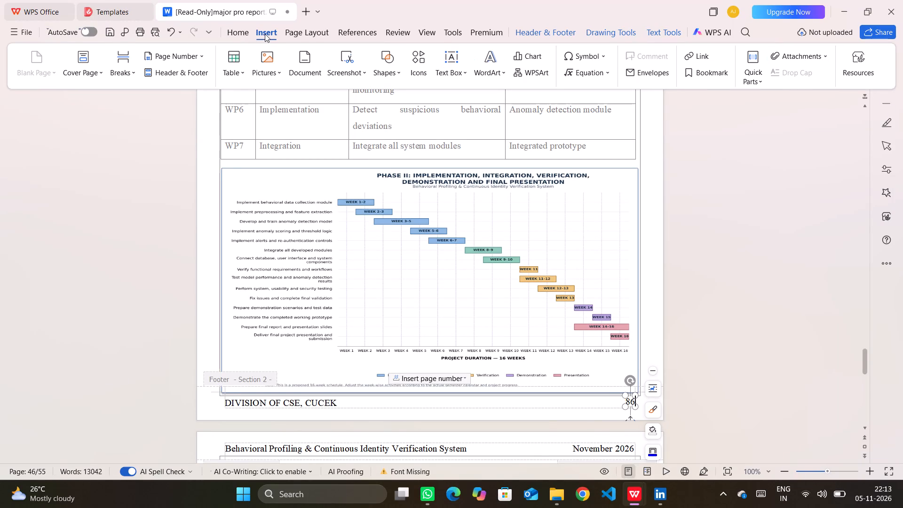
{"action": "left_click", "coordinate": [187, 69]}
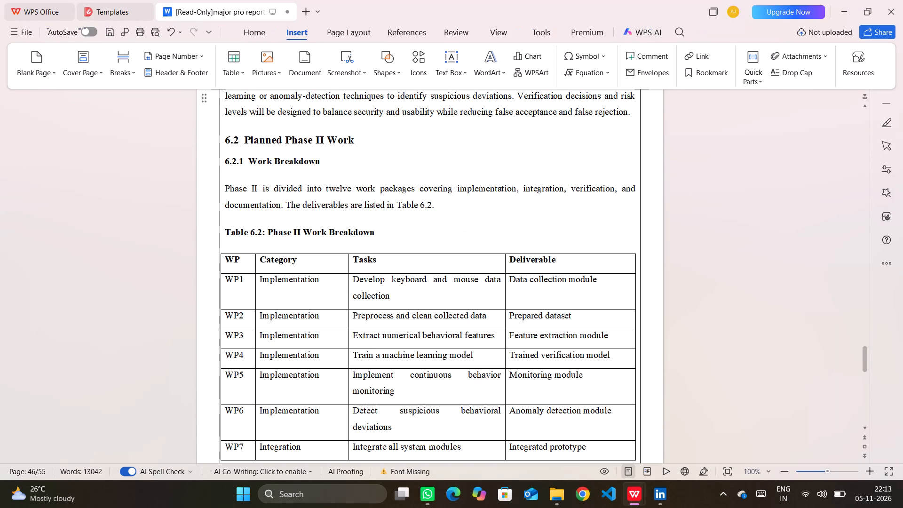
Print only the current page, with Table 6.2 and the Gantt chart, to a PDF named 86 in Downloads.
{"action": "scroll", "coordinate": [707, 257], "scroll_direction": "down", "scroll_amount": 4}
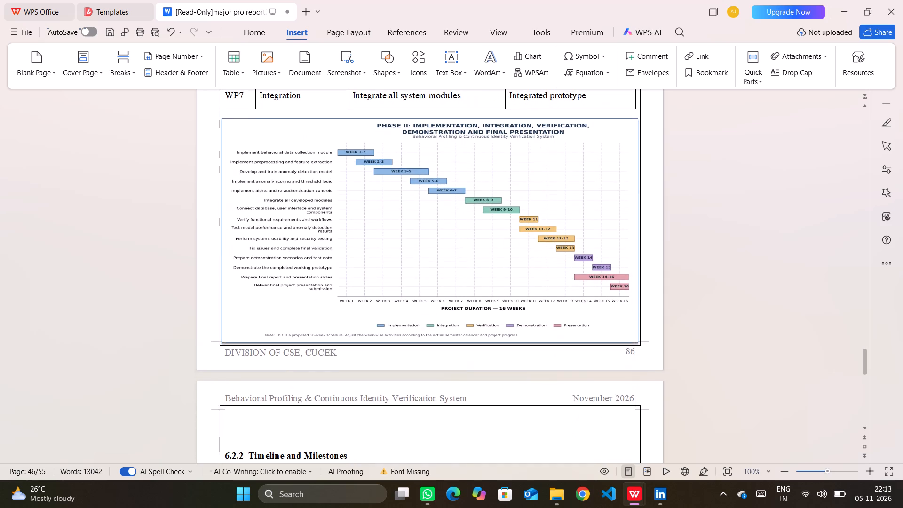
{"action": "scroll", "coordinate": [707, 257], "scroll_direction": "up", "scroll_amount": 4}
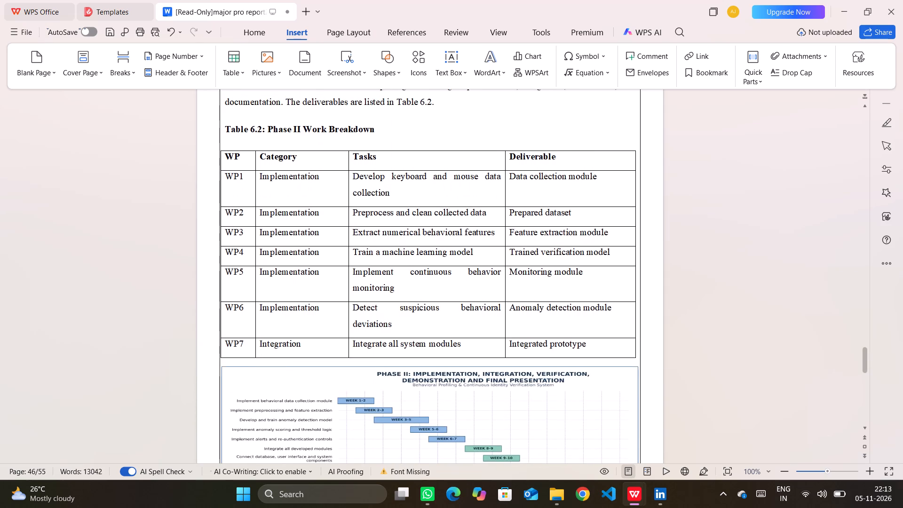
{"action": "scroll", "coordinate": [707, 257], "scroll_direction": "up", "scroll_amount": 2}
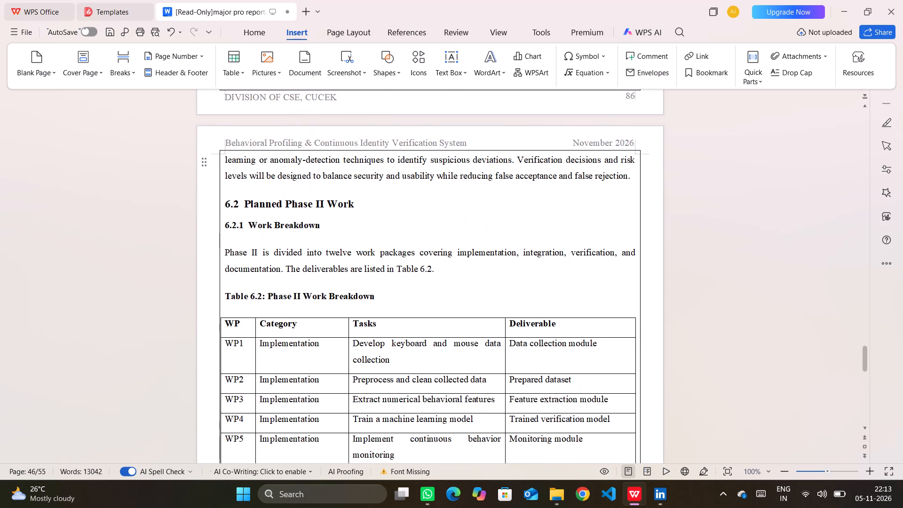
{"action": "key", "text": "ctrl+p"}
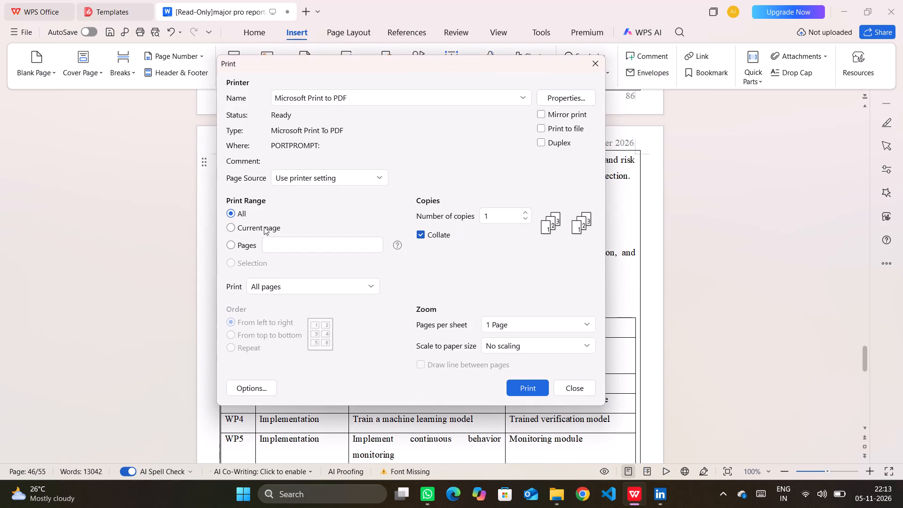
{"action": "left_click", "coordinate": [260, 227]}
{"action": "left_click", "coordinate": [536, 385]}
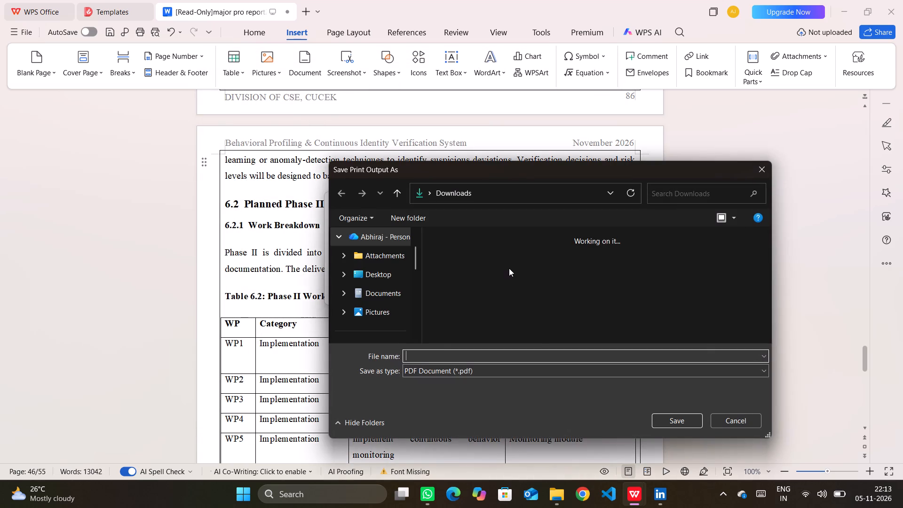
{"action": "type", "text": "86"}
{"action": "left_click", "coordinate": [685, 417]}
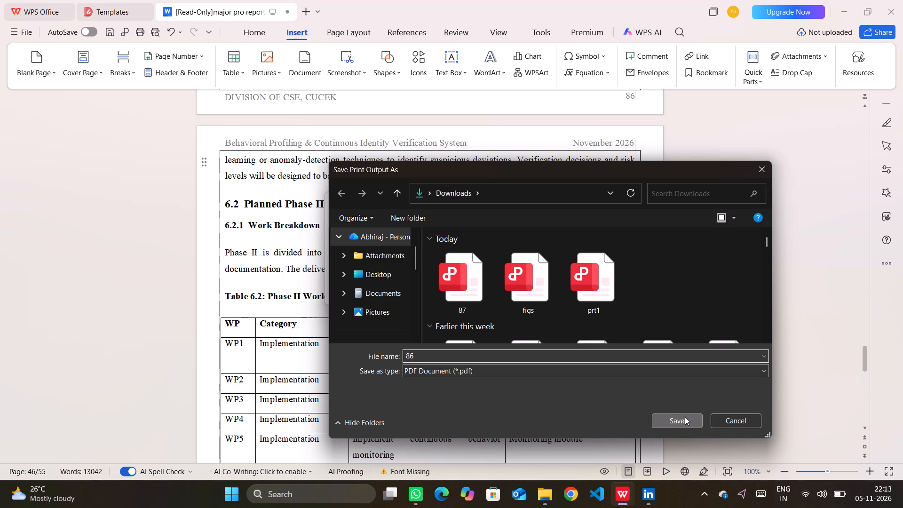
{"action": "left_click", "coordinate": [476, 251]}
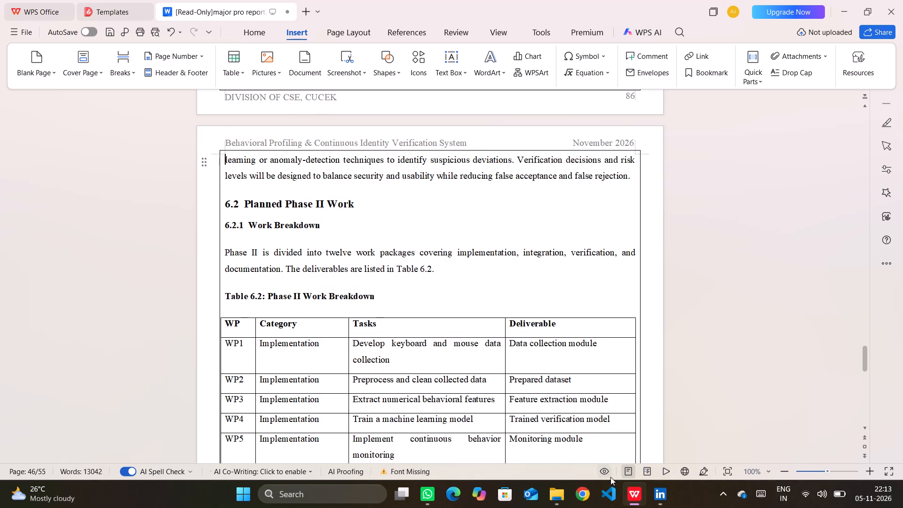
Open the 86 PDF from the Downloads folder, look over its page layout and close it.
{"action": "left_click", "coordinate": [552, 488]}
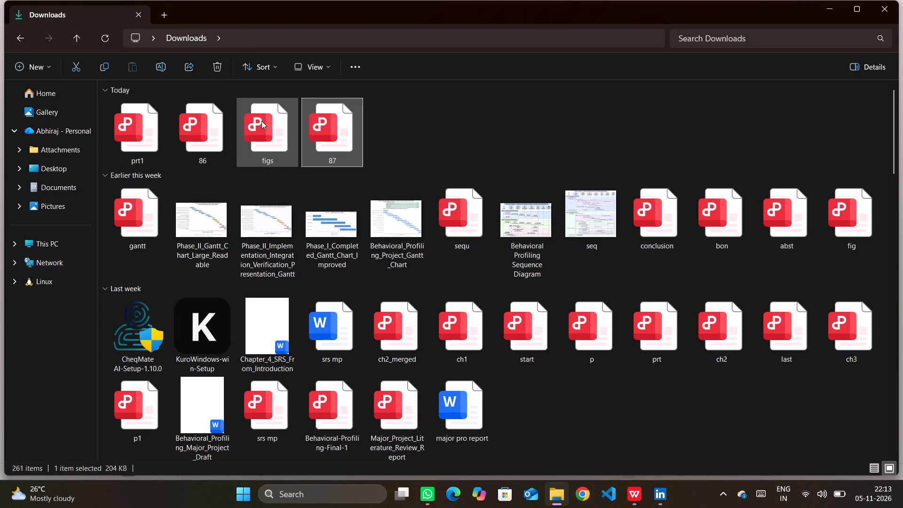
{"action": "double_click", "coordinate": [182, 122]}
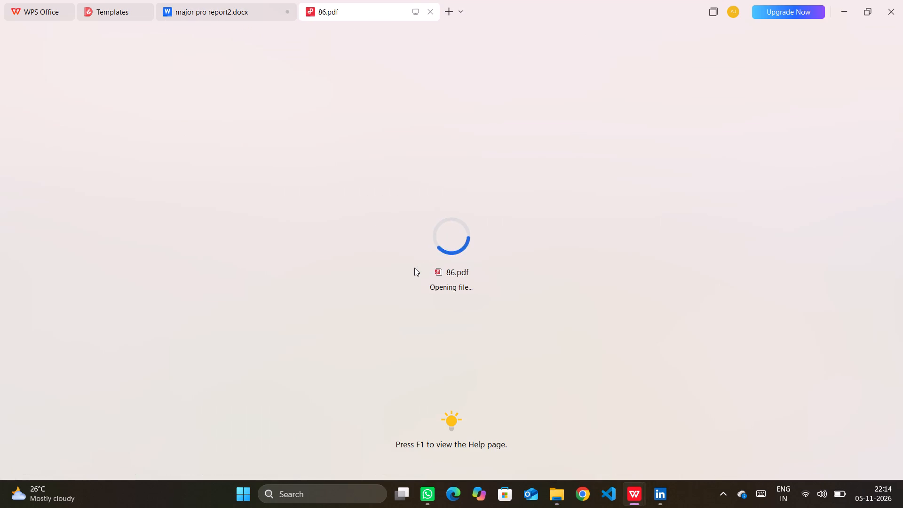
{"action": "scroll", "coordinate": [414, 268], "scroll_direction": "down", "scroll_amount": 5}
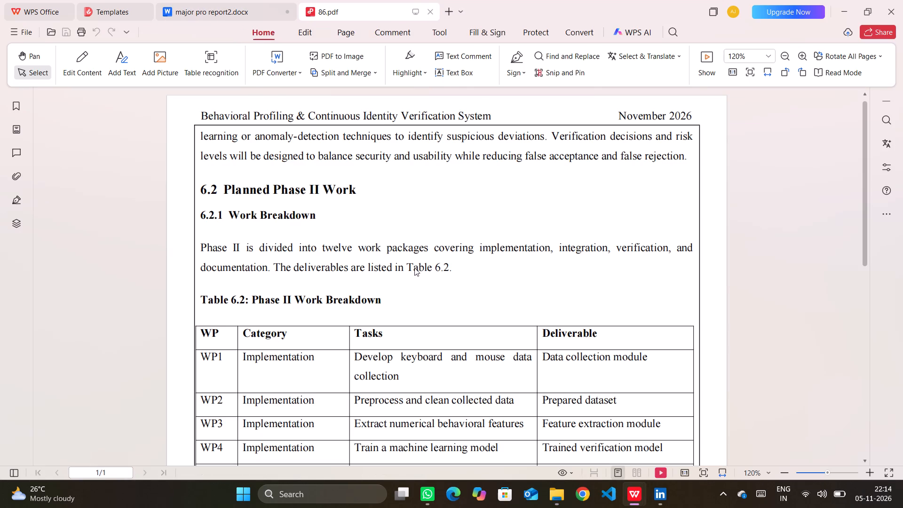
{"action": "scroll", "coordinate": [414, 268], "scroll_direction": "down", "scroll_amount": 3}
{"action": "scroll", "coordinate": [414, 268], "scroll_direction": "up", "scroll_amount": 3}
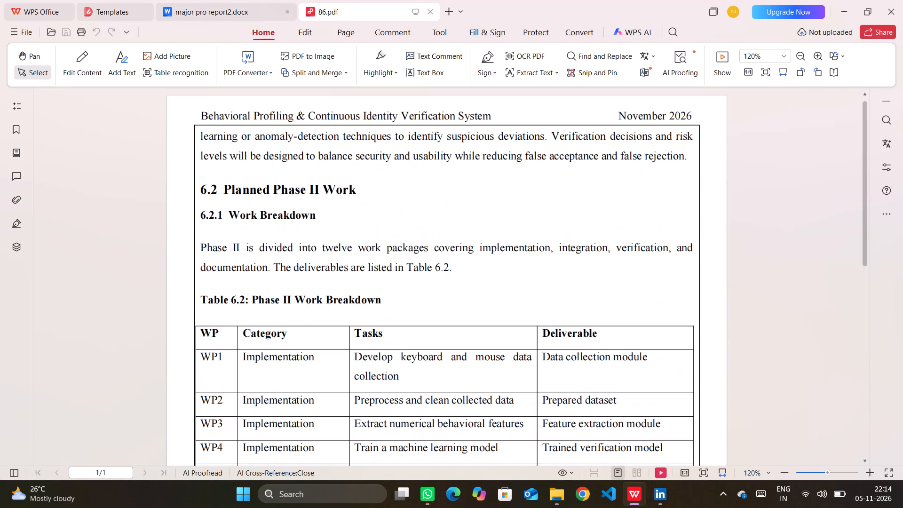
{"action": "scroll", "coordinate": [400, 130], "scroll_direction": "down", "scroll_amount": 3}
{"action": "scroll", "coordinate": [400, 130], "scroll_direction": "up", "scroll_amount": 2}
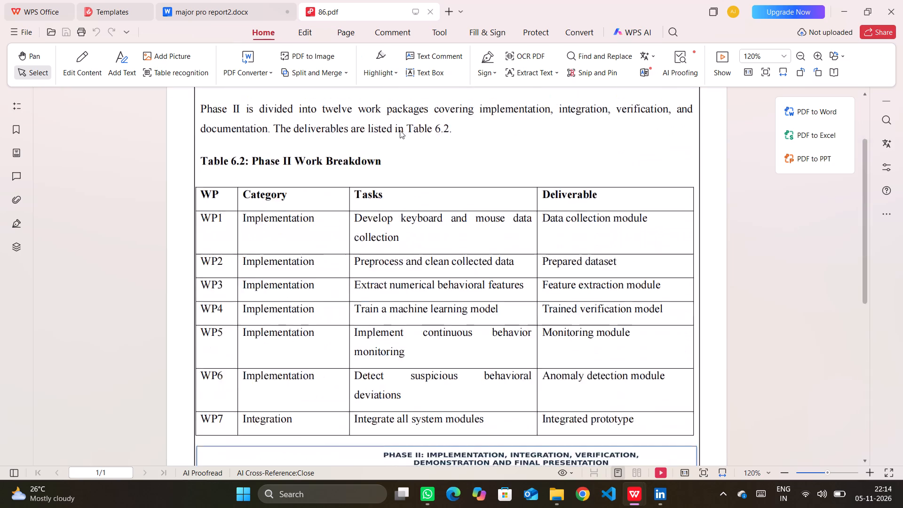
{"action": "left_click", "coordinate": [426, 10]}
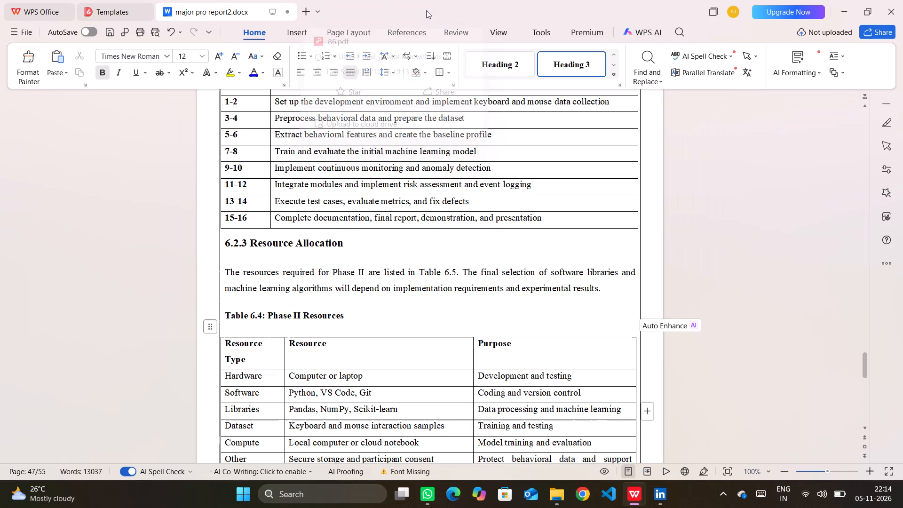
Return to the Downloads folder in File Explorer and select the 86 PDF.
{"action": "left_click", "coordinate": [841, 6]}
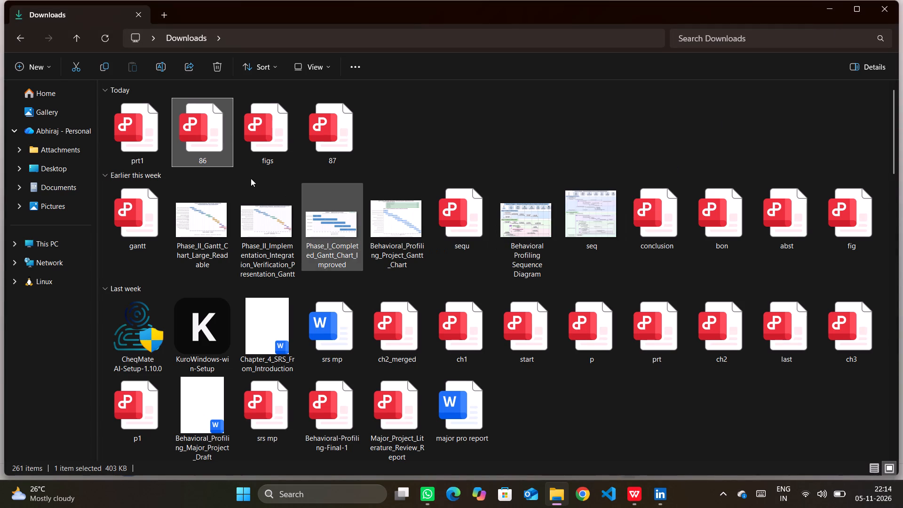
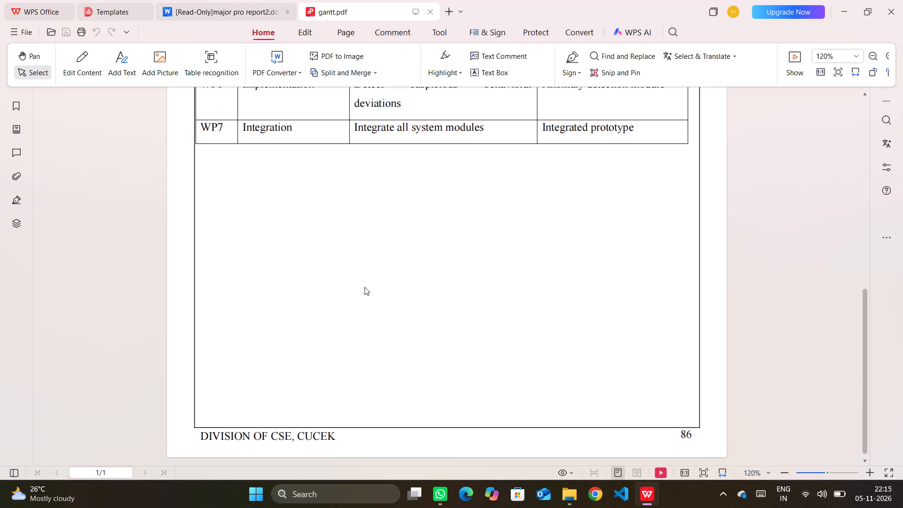
Check the bottom of the page in the gantt PDF, close it and return to the Downloads folder.
{"action": "scroll", "coordinate": [364, 287], "scroll_direction": "down", "scroll_amount": 3}
{"action": "left_click", "coordinate": [427, 9]}
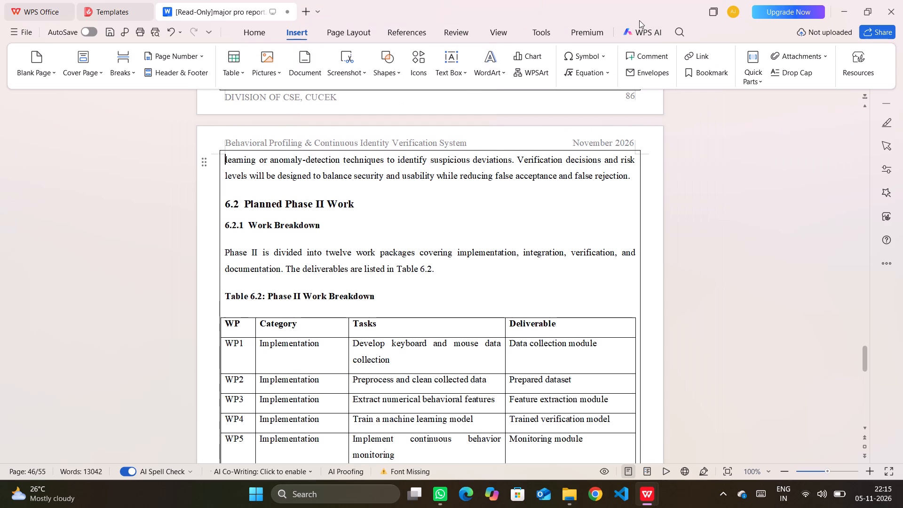
{"action": "left_click", "coordinate": [849, 0]}
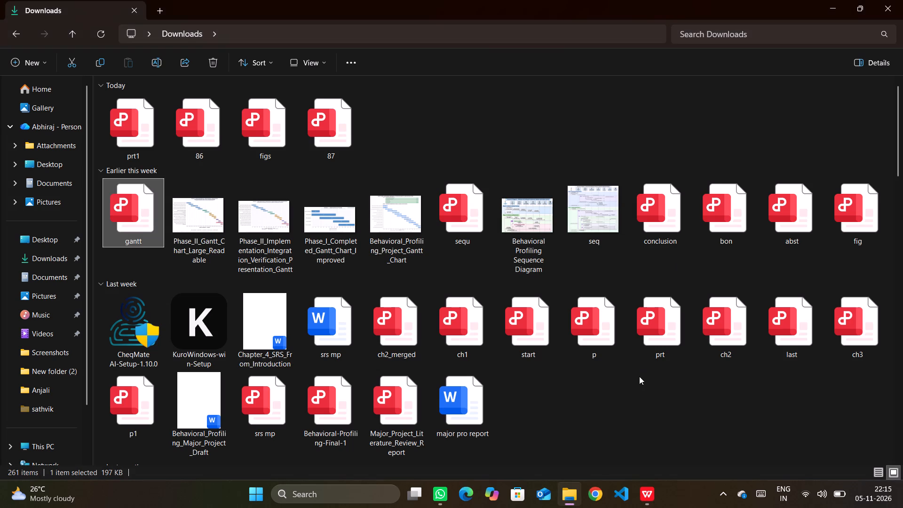
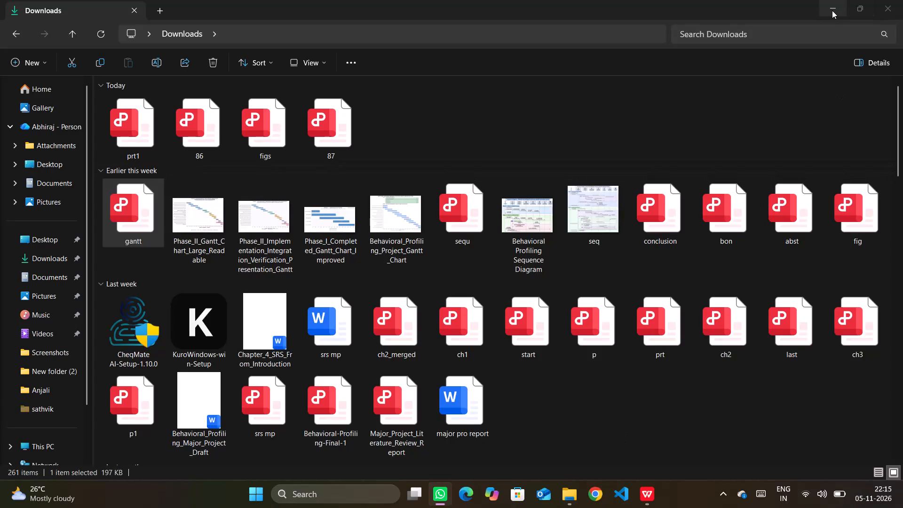
Minimise the Downloads window, switch to WhatsApp and close its unresponsive window.
{"action": "left_click", "coordinate": [832, 10]}
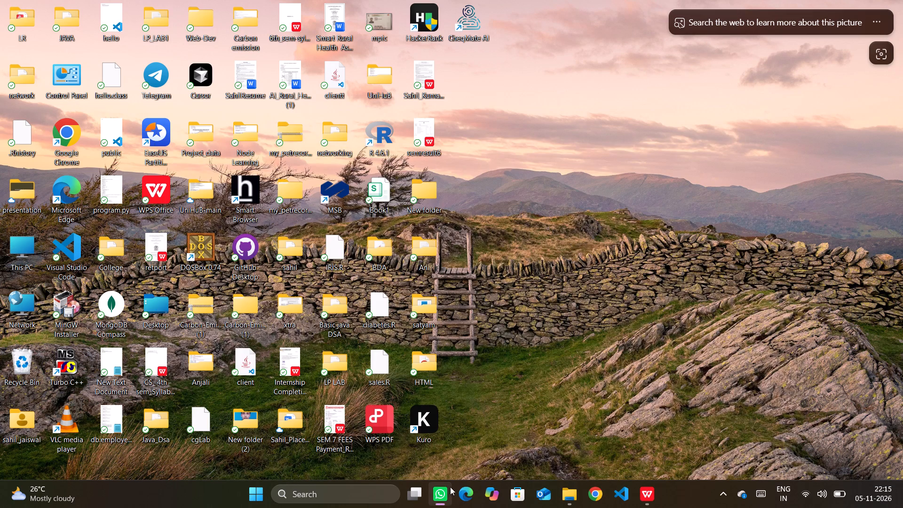
{"action": "left_click", "coordinate": [444, 494]}
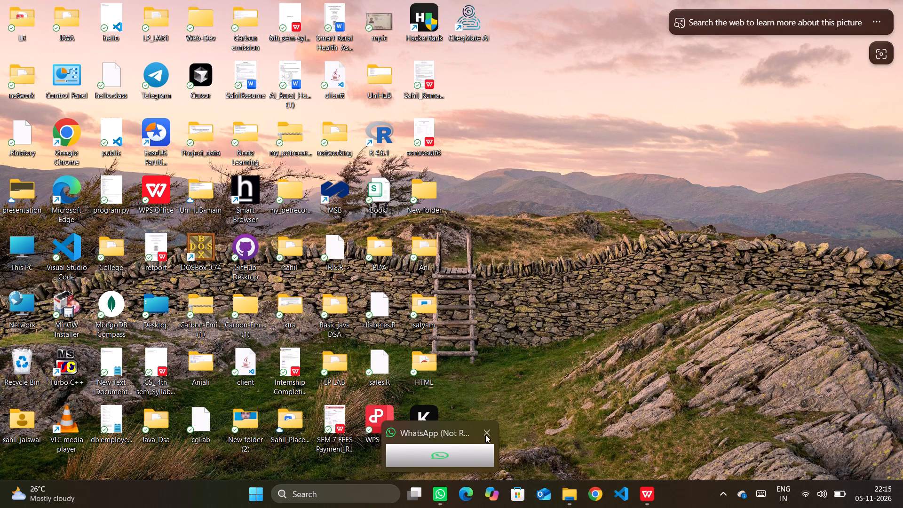
{"action": "left_click", "coordinate": [489, 425]}
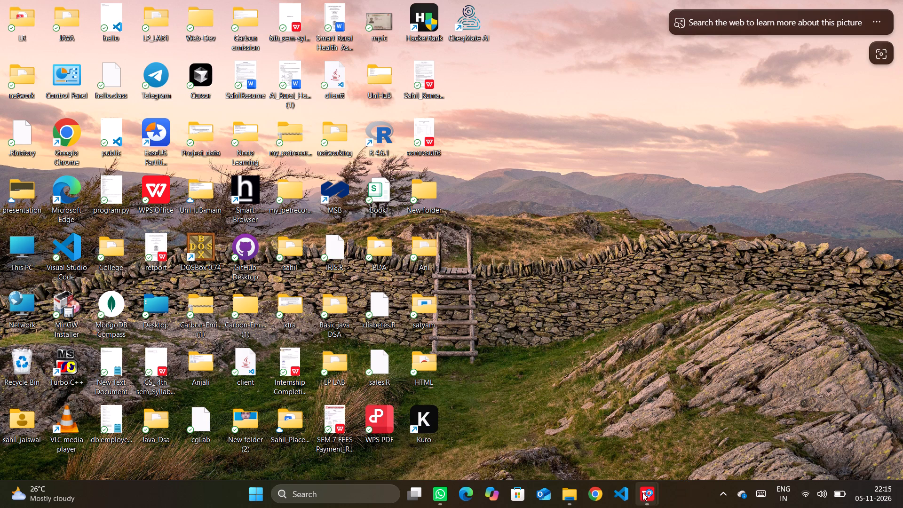
Return to the Downloads folder in File Explorer and create a new folder there named print.
{"action": "left_click", "coordinate": [565, 492]}
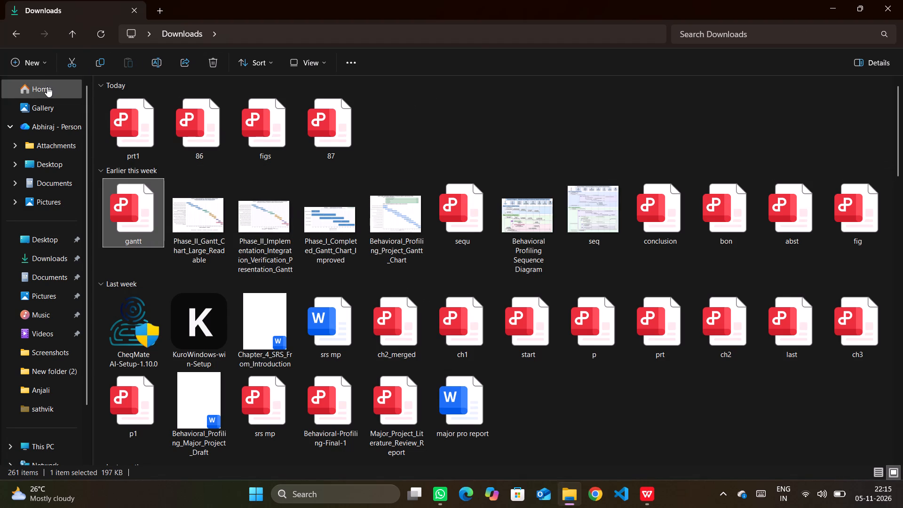
{"action": "left_click", "coordinate": [29, 65]}
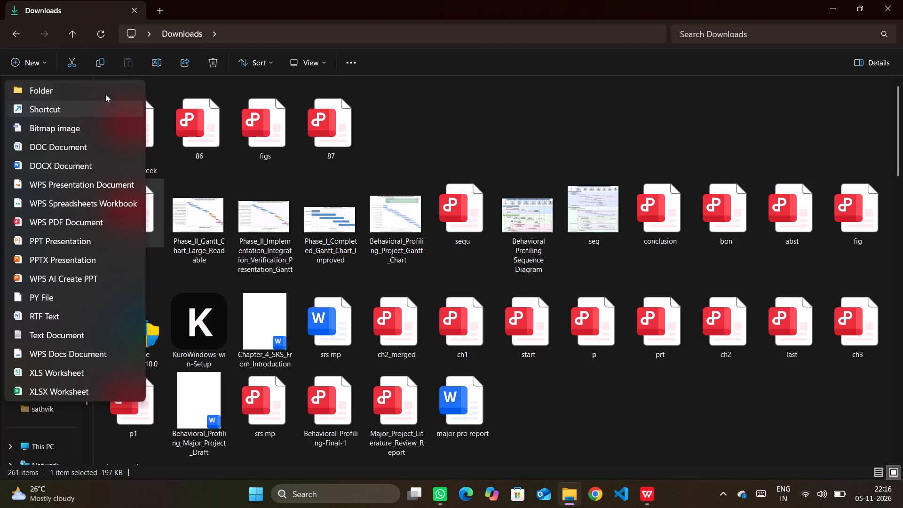
{"action": "left_click", "coordinate": [103, 90]}
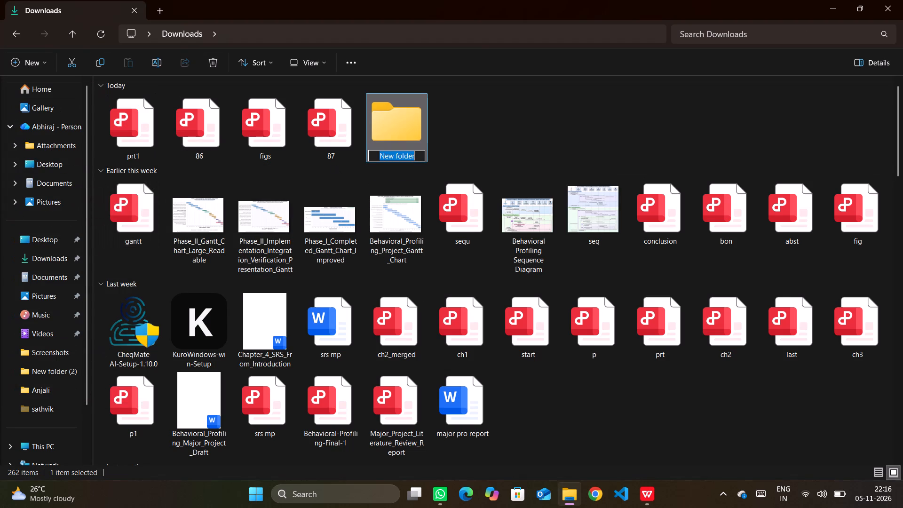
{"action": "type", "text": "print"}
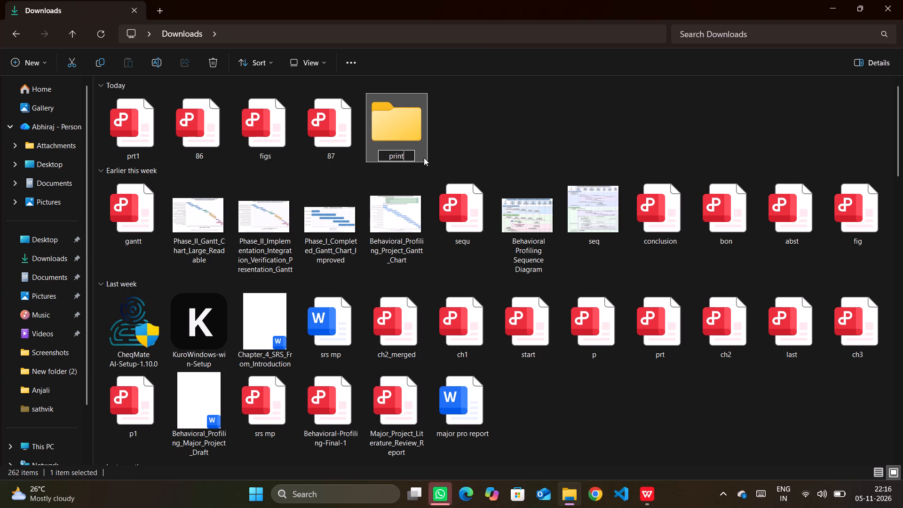
Finish naming the new Downloads folder print and move the 87, figs and 86 PDFs into it.
{"action": "left_click", "coordinate": [518, 132]}
{"action": "left_click_drag", "start_coordinate": [316, 121], "coordinate": [401, 143]}
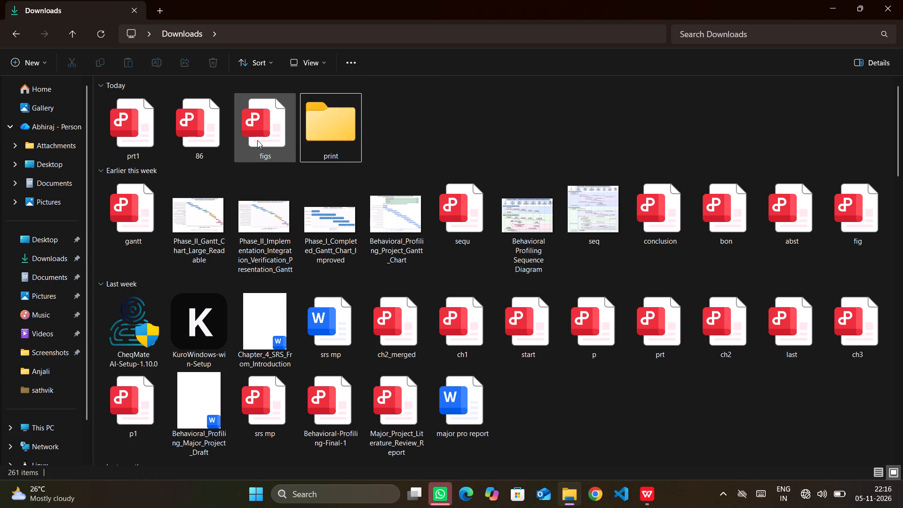
{"action": "left_click_drag", "start_coordinate": [257, 140], "coordinate": [342, 149]}
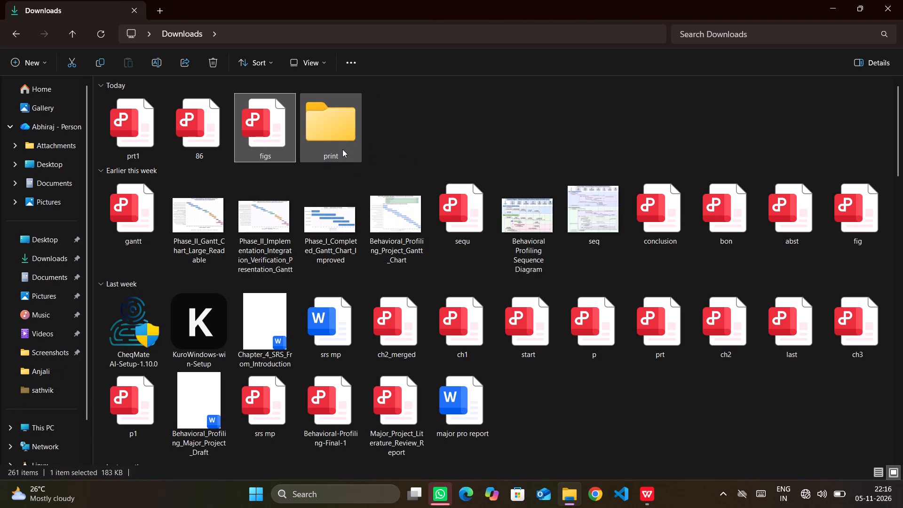
{"action": "left_click_drag", "start_coordinate": [203, 135], "coordinate": [253, 135]}
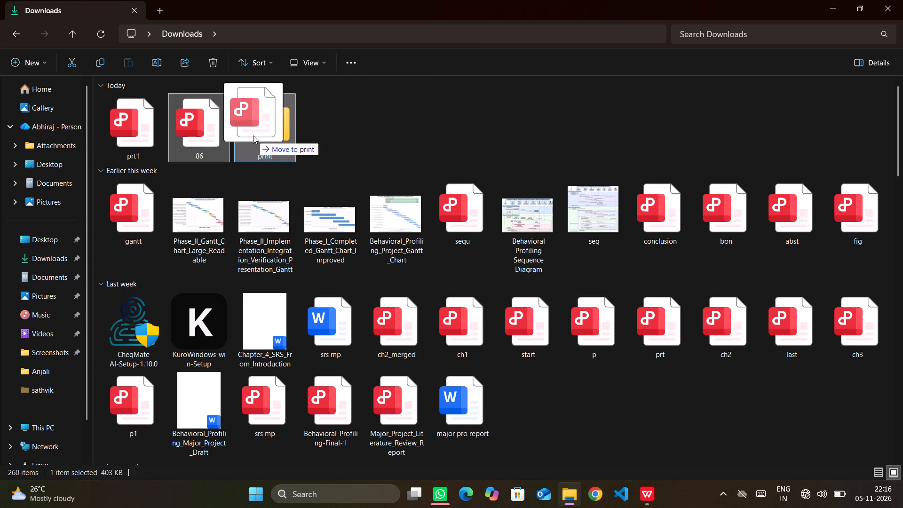
{"action": "left_click_drag", "start_coordinate": [253, 135], "coordinate": [268, 146]}
Move the sequ, conclusion, bon and abst PDFs from Downloads into the print folder.
{"action": "left_click_drag", "start_coordinate": [465, 211], "coordinate": [273, 150]}
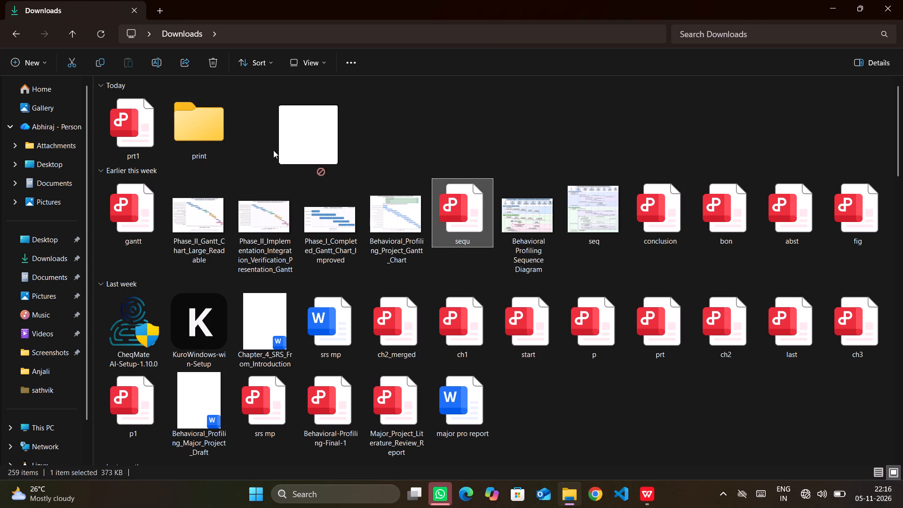
{"action": "left_click_drag", "start_coordinate": [273, 150], "coordinate": [208, 150]}
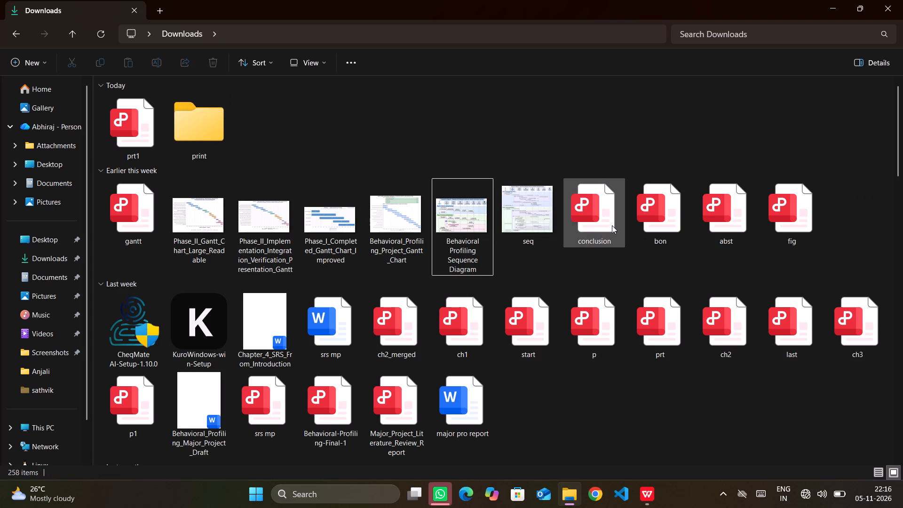
{"action": "left_click_drag", "start_coordinate": [612, 225], "coordinate": [214, 154]}
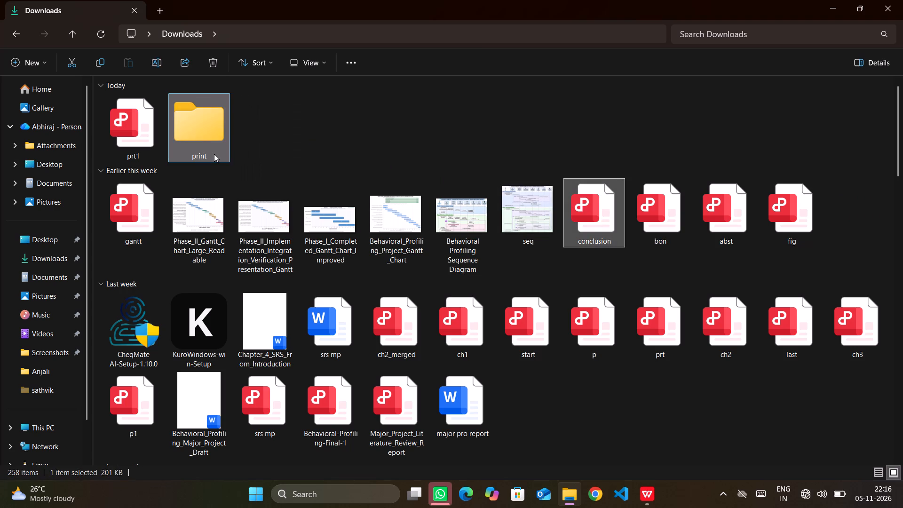
{"action": "left_click_drag", "start_coordinate": [597, 219], "coordinate": [209, 149]}
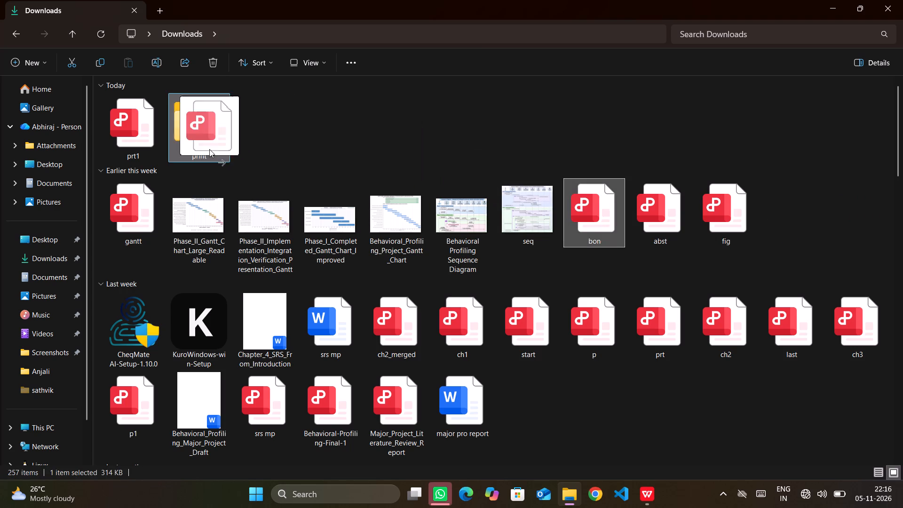
{"action": "left_click_drag", "start_coordinate": [209, 149], "coordinate": [208, 149]}
{"action": "left_click_drag", "start_coordinate": [608, 222], "coordinate": [415, 173]}
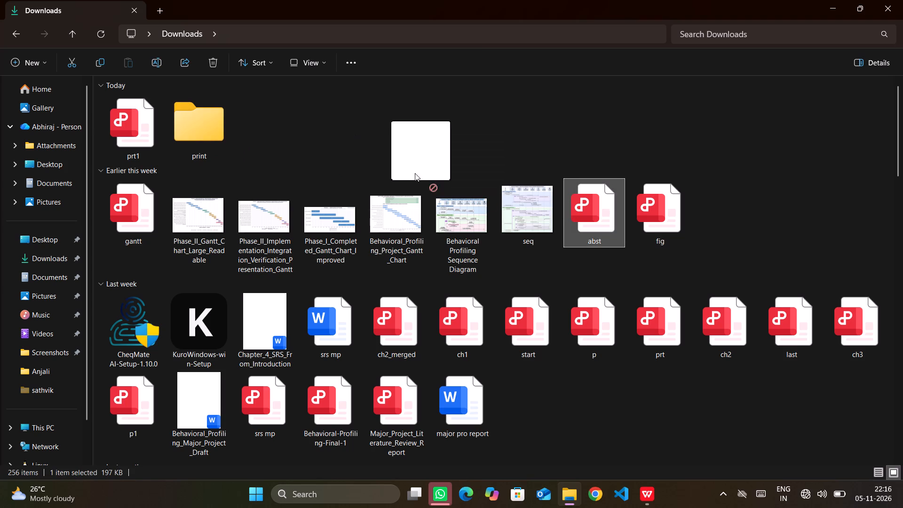
{"action": "left_click_drag", "start_coordinate": [415, 173], "coordinate": [209, 151]}
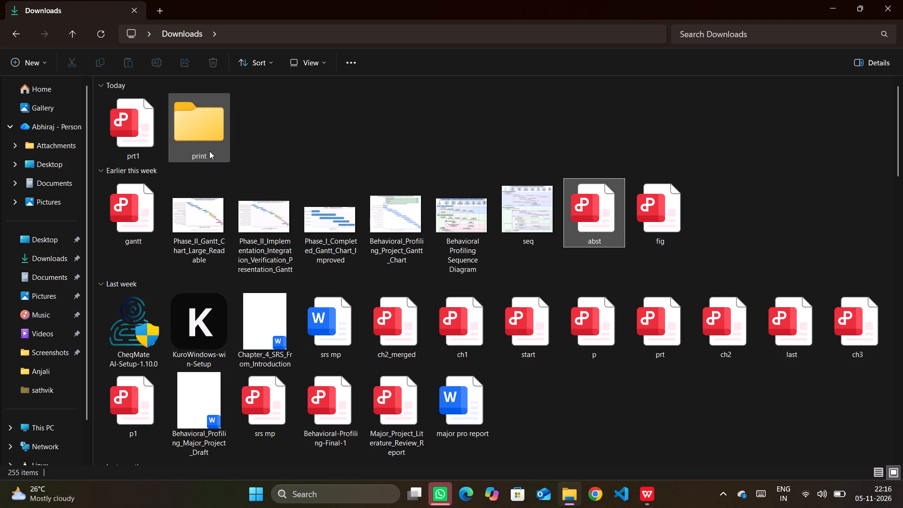
Open the conclusion PDF from the print folder, look over its Chapter 7 page and close it.
{"action": "double_click", "coordinate": [207, 133]}
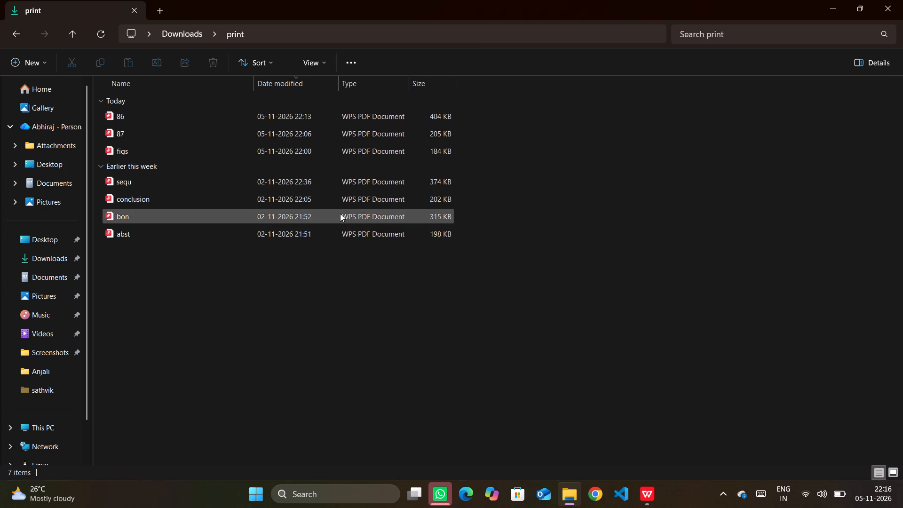
{"action": "double_click", "coordinate": [162, 197]}
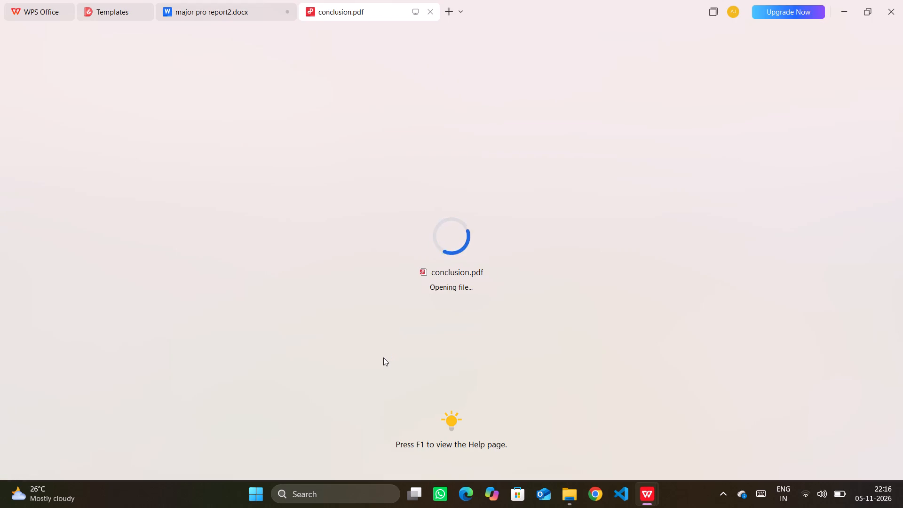
{"action": "scroll", "coordinate": [383, 357], "scroll_direction": "down", "scroll_amount": 3}
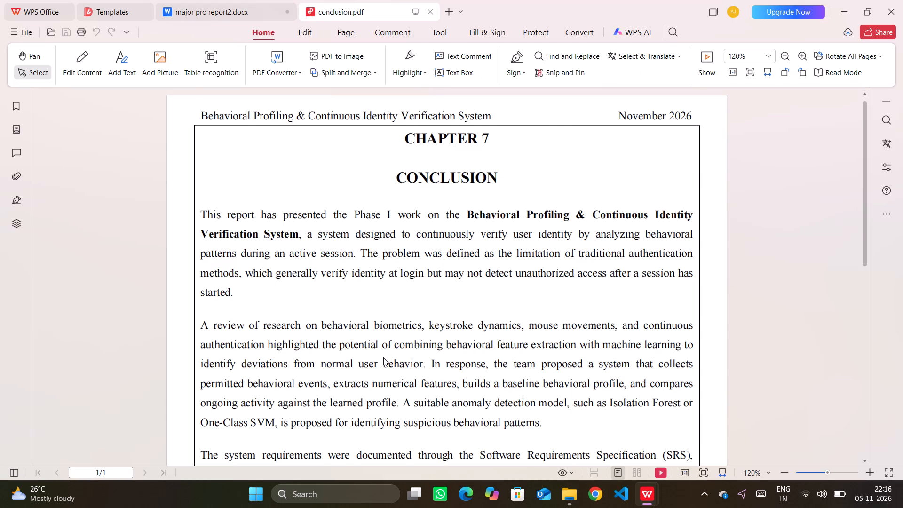
{"action": "scroll", "coordinate": [383, 357], "scroll_direction": "down", "scroll_amount": 5}
{"action": "scroll", "coordinate": [383, 357], "scroll_direction": "up", "scroll_amount": 1}
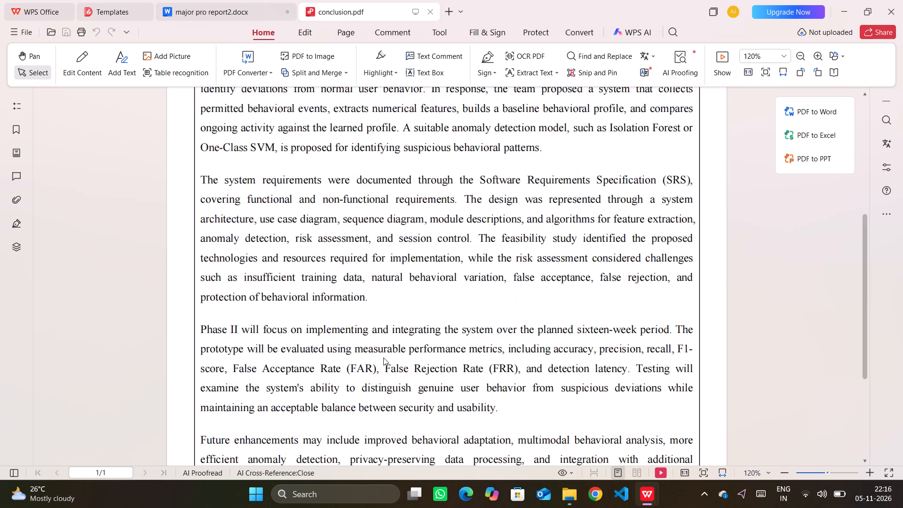
{"action": "scroll", "coordinate": [383, 357], "scroll_direction": "up", "scroll_amount": 4}
{"action": "scroll", "coordinate": [383, 357], "scroll_direction": "down", "scroll_amount": 2}
{"action": "scroll", "coordinate": [383, 357], "scroll_direction": "up", "scroll_amount": 3}
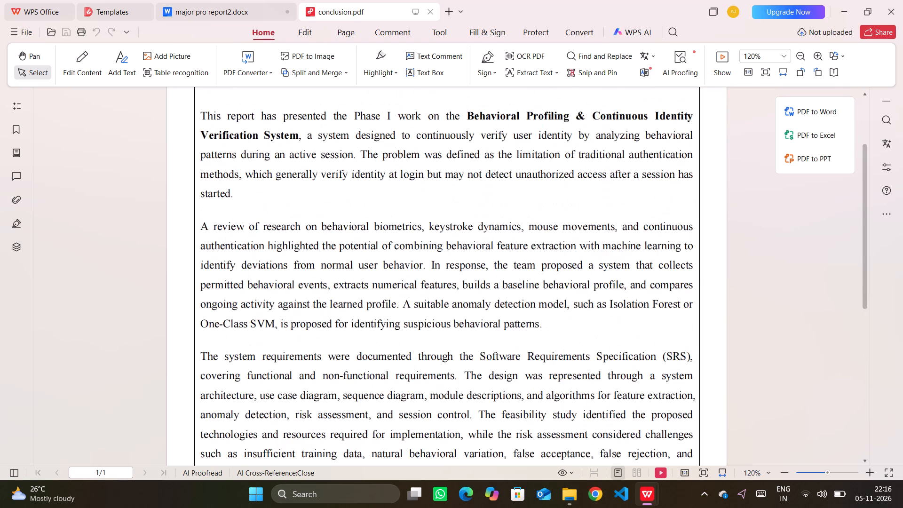
{"action": "scroll", "coordinate": [383, 357], "scroll_direction": "down", "scroll_amount": 2}
{"action": "scroll", "coordinate": [383, 357], "scroll_direction": "up", "scroll_amount": 5}
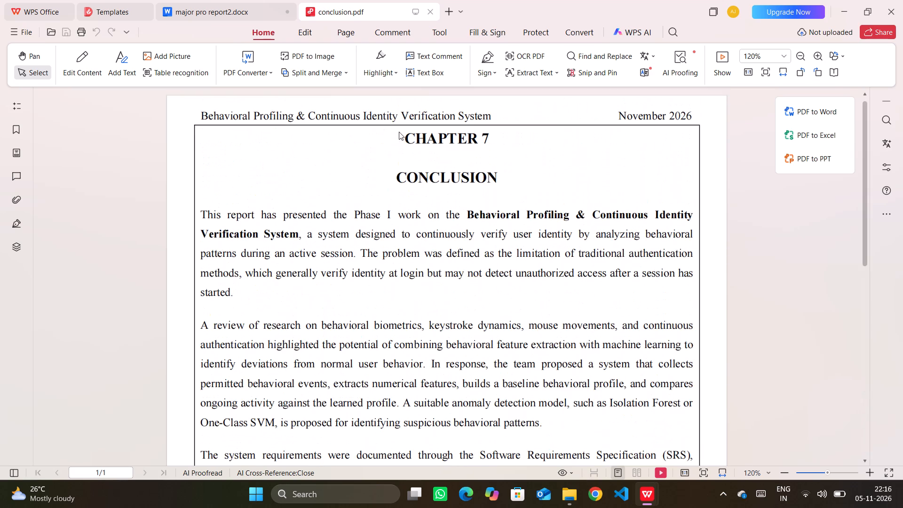
{"action": "left_click", "coordinate": [431, 14]}
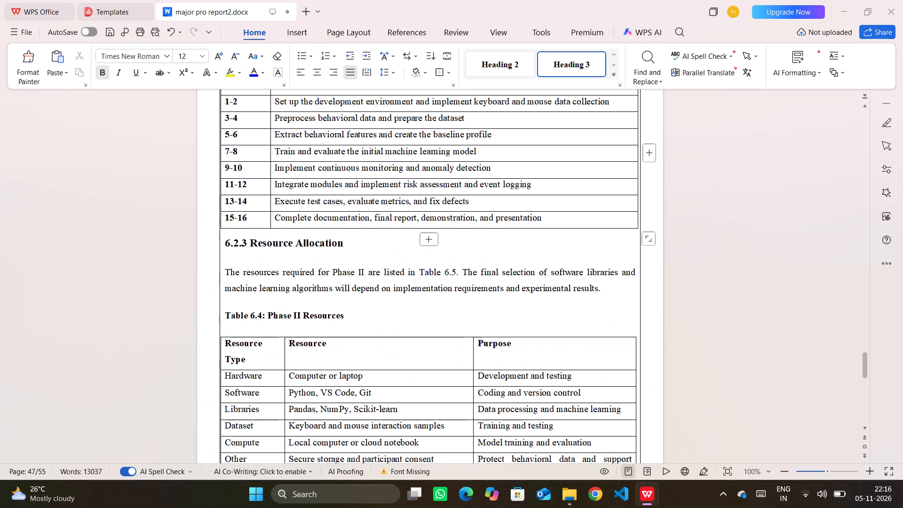
Close the major pro report2 document and its window without saving the changes.
{"action": "scroll", "coordinate": [388, 220], "scroll_direction": "down", "scroll_amount": 2}
{"action": "left_click", "coordinate": [899, 0]}
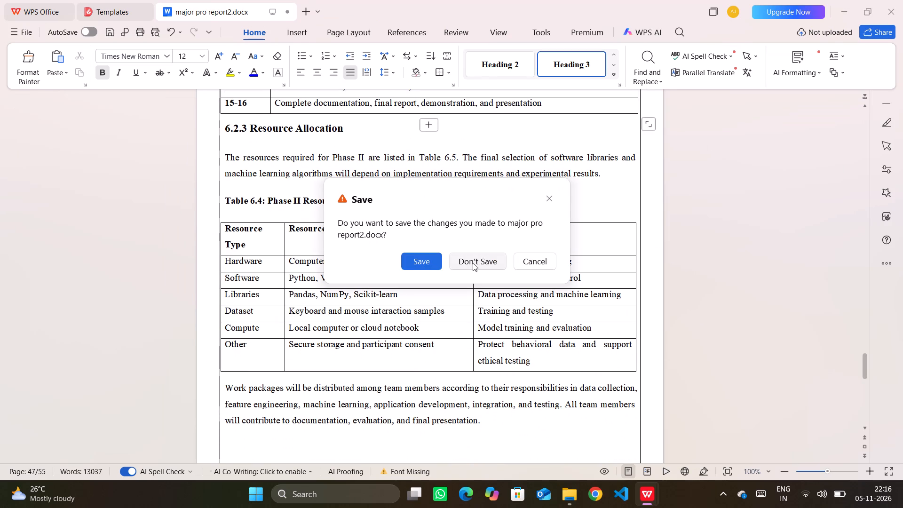
{"action": "left_click", "coordinate": [473, 263]}
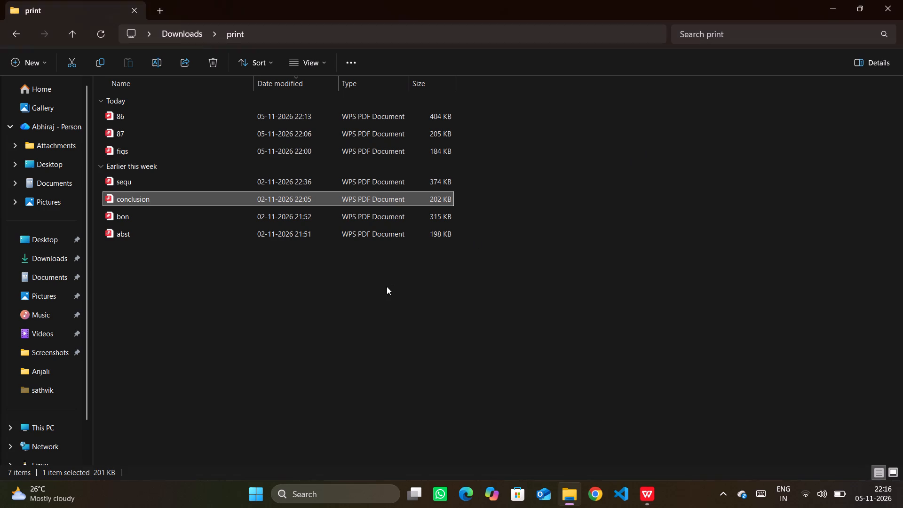
Close the File Explorer window showing the print folder.
{"action": "left_click", "coordinate": [383, 288]}
{"action": "left_click", "coordinate": [172, 167]}
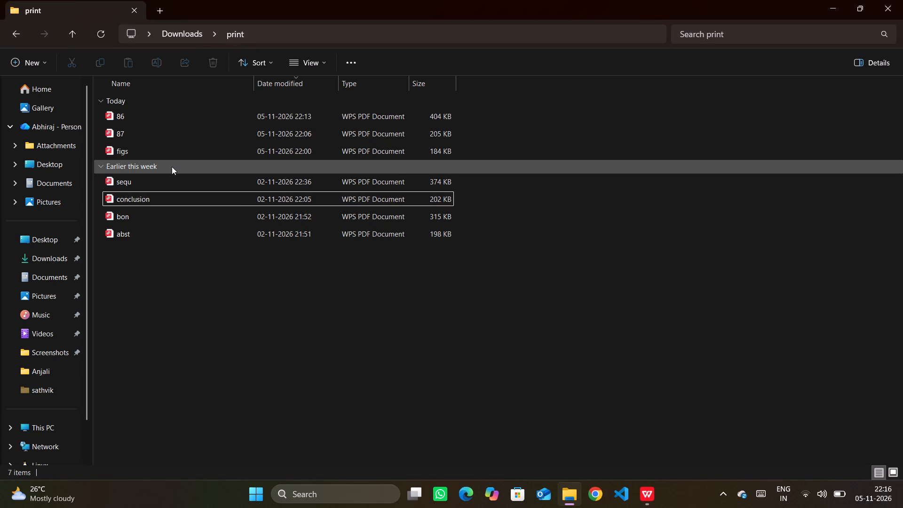
{"action": "left_click", "coordinate": [137, 279]}
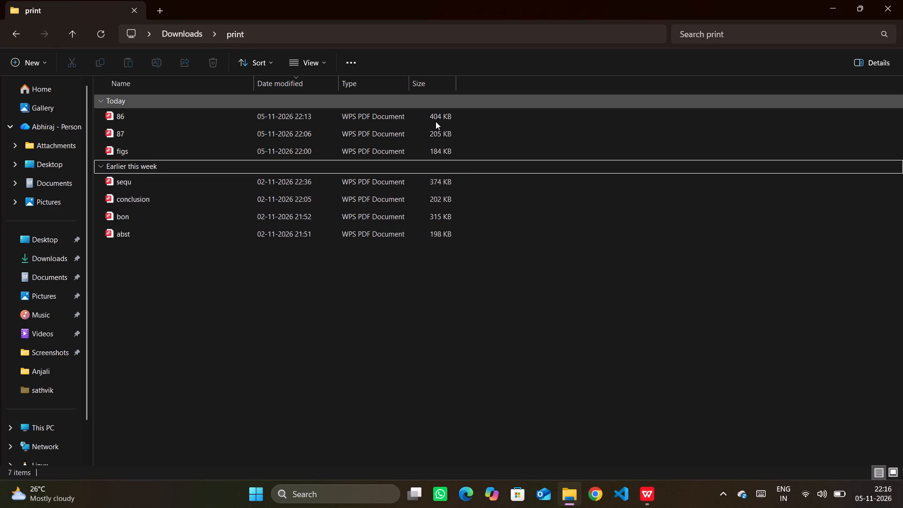
{"action": "left_click", "coordinate": [902, 10]}
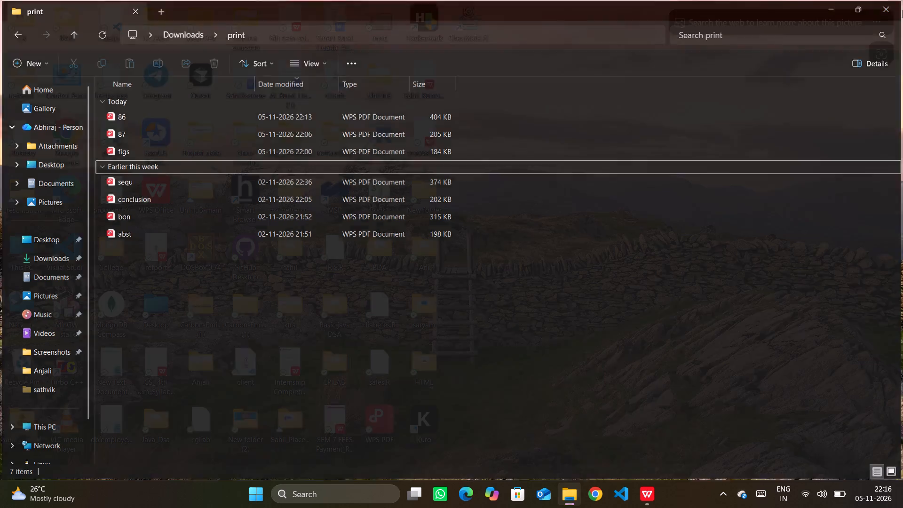
Switch to the remaining WPS Office window and close the read-only major pro report2 document without saving the changes.
{"action": "left_click", "coordinate": [649, 495]}
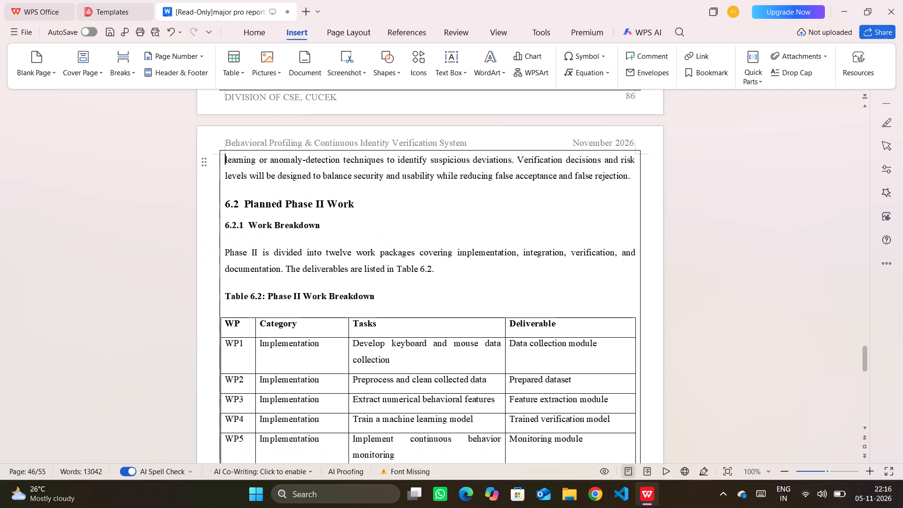
{"action": "left_click", "coordinate": [901, 0]}
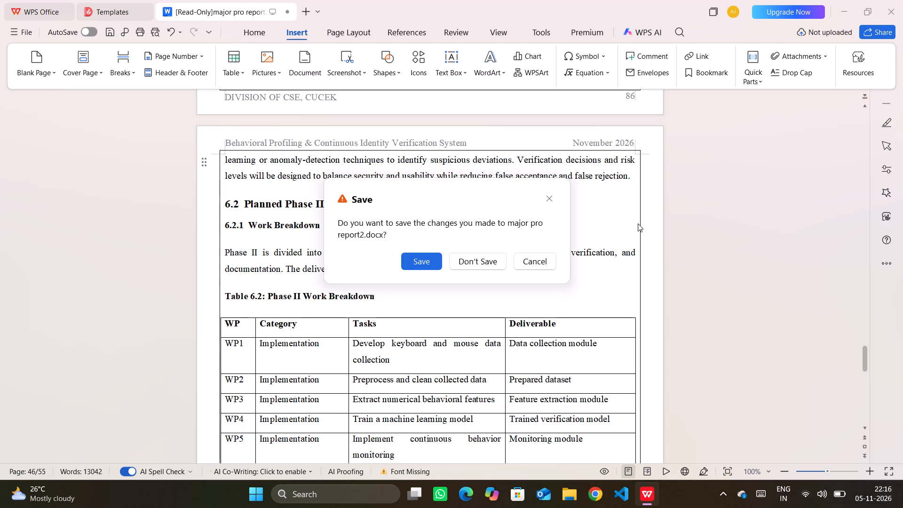
{"action": "left_click", "coordinate": [460, 265]}
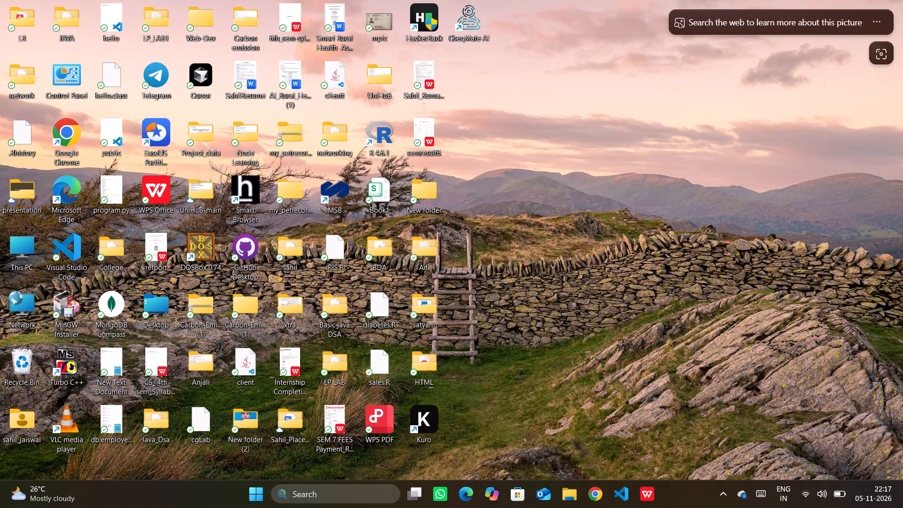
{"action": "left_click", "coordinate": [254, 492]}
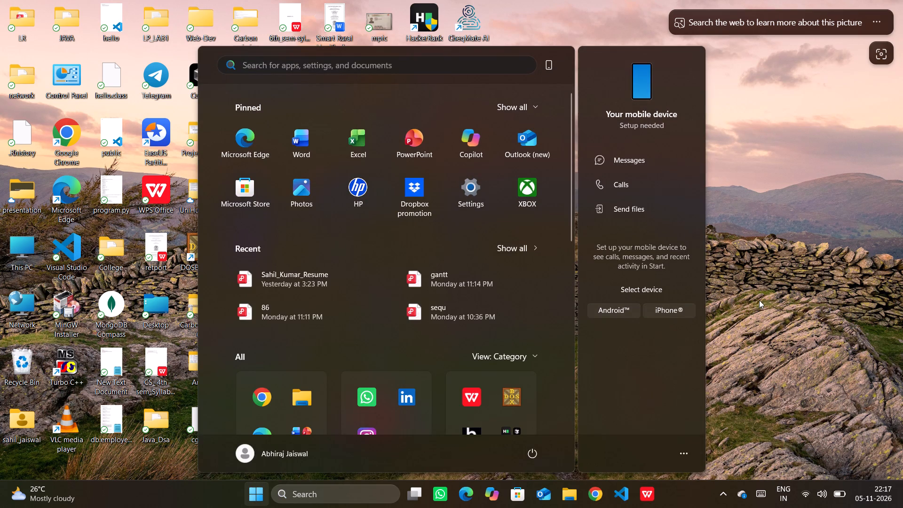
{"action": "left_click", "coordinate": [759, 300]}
Launch Kuro from its desktop shortcut.
{"action": "double_click", "coordinate": [430, 418]}
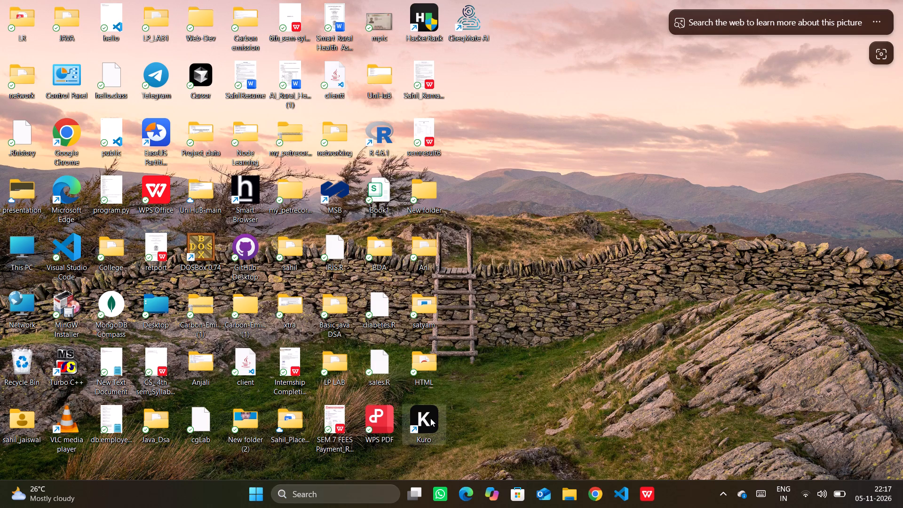